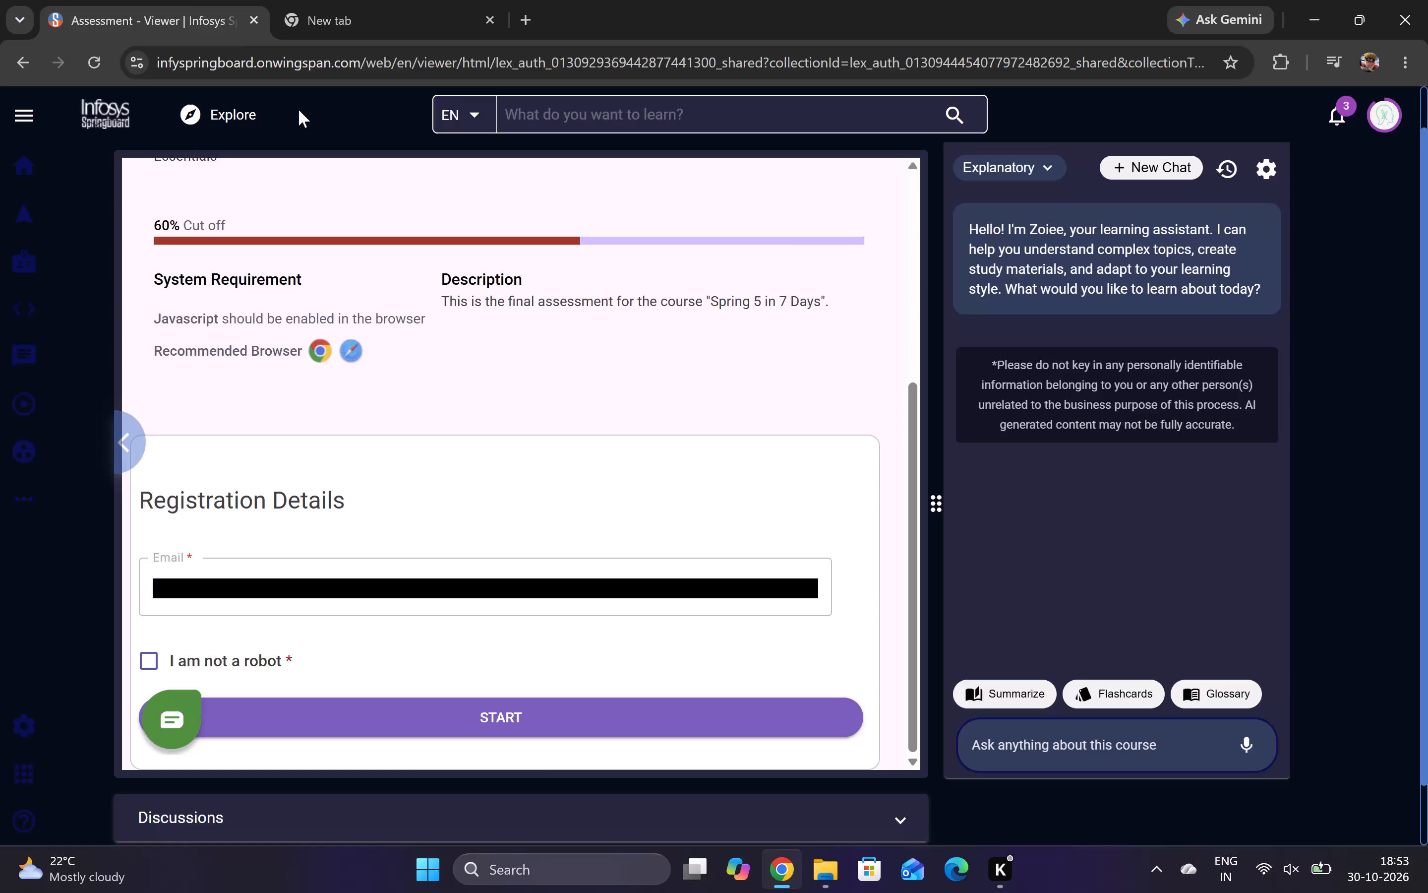
Close the empty new tab beside the Infosys Springboard assessment tab.
click(370, 0)
click(162, 3)
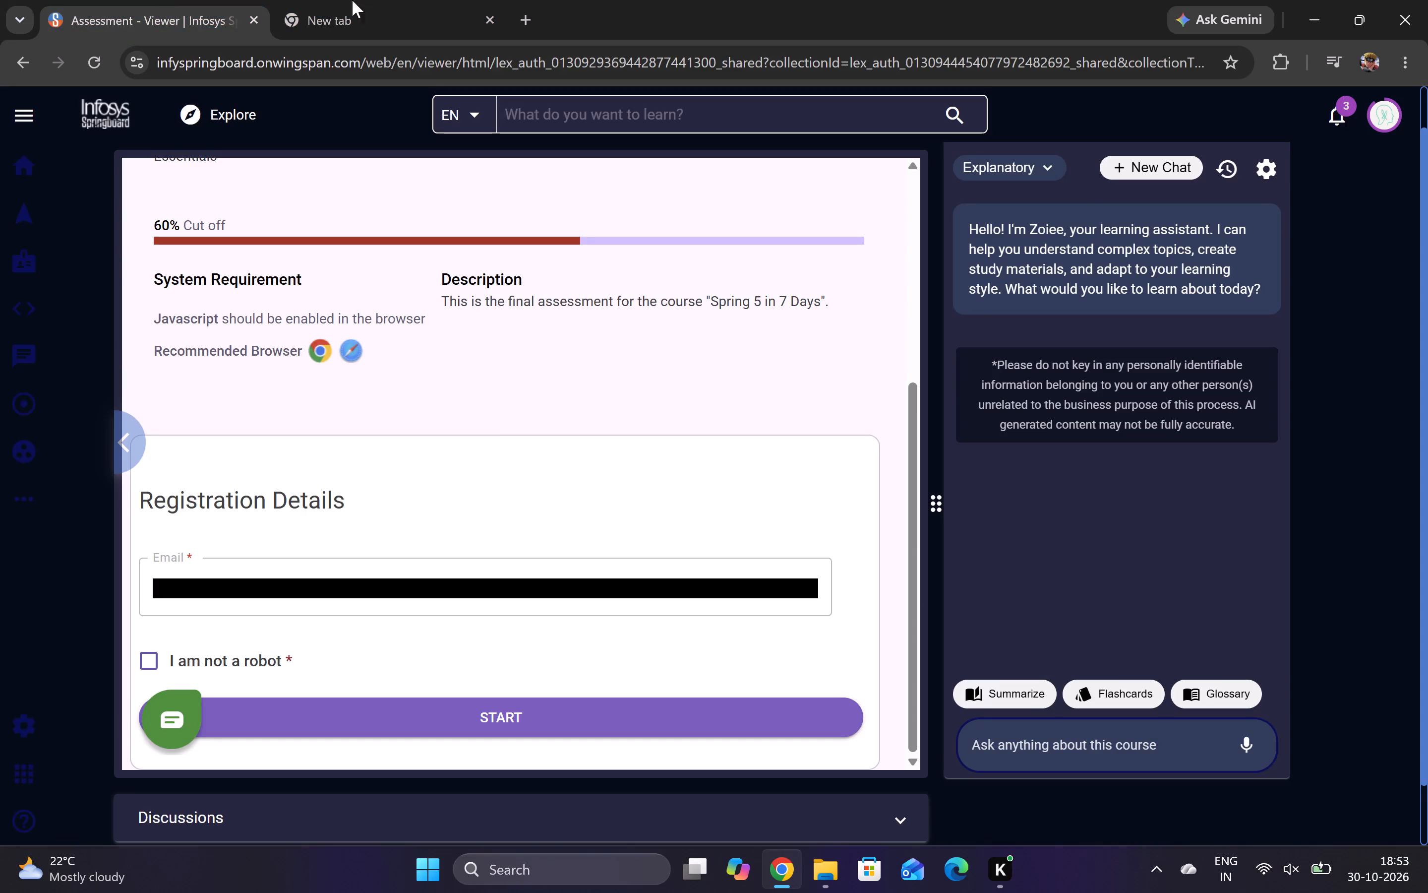
click(416, 0)
click(487, 15)
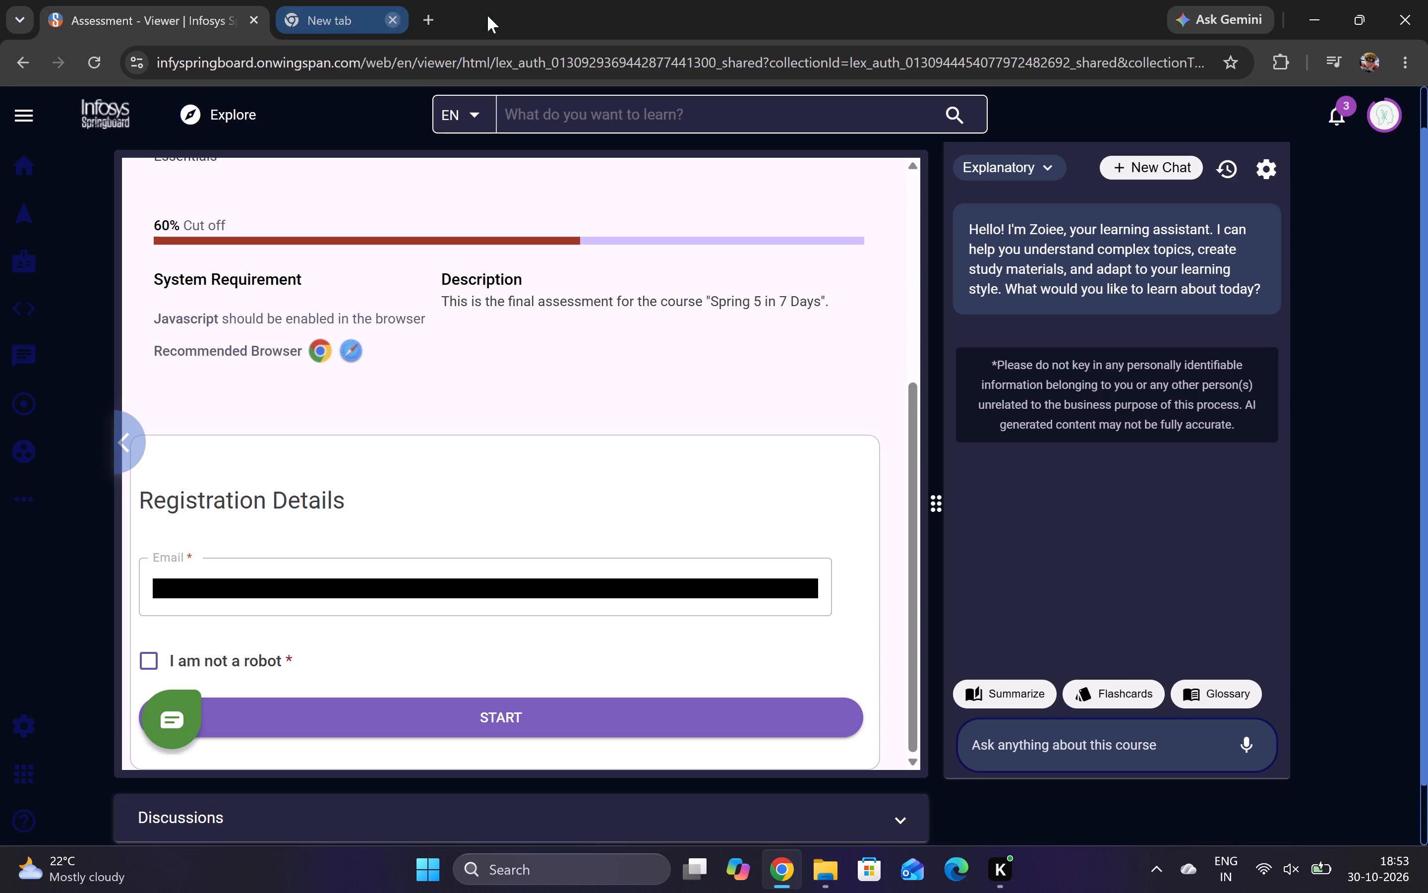
Switch to File Explorer and open the skillsync_results_competition_3 JSON file from the Downloads folder.
click(820, 867)
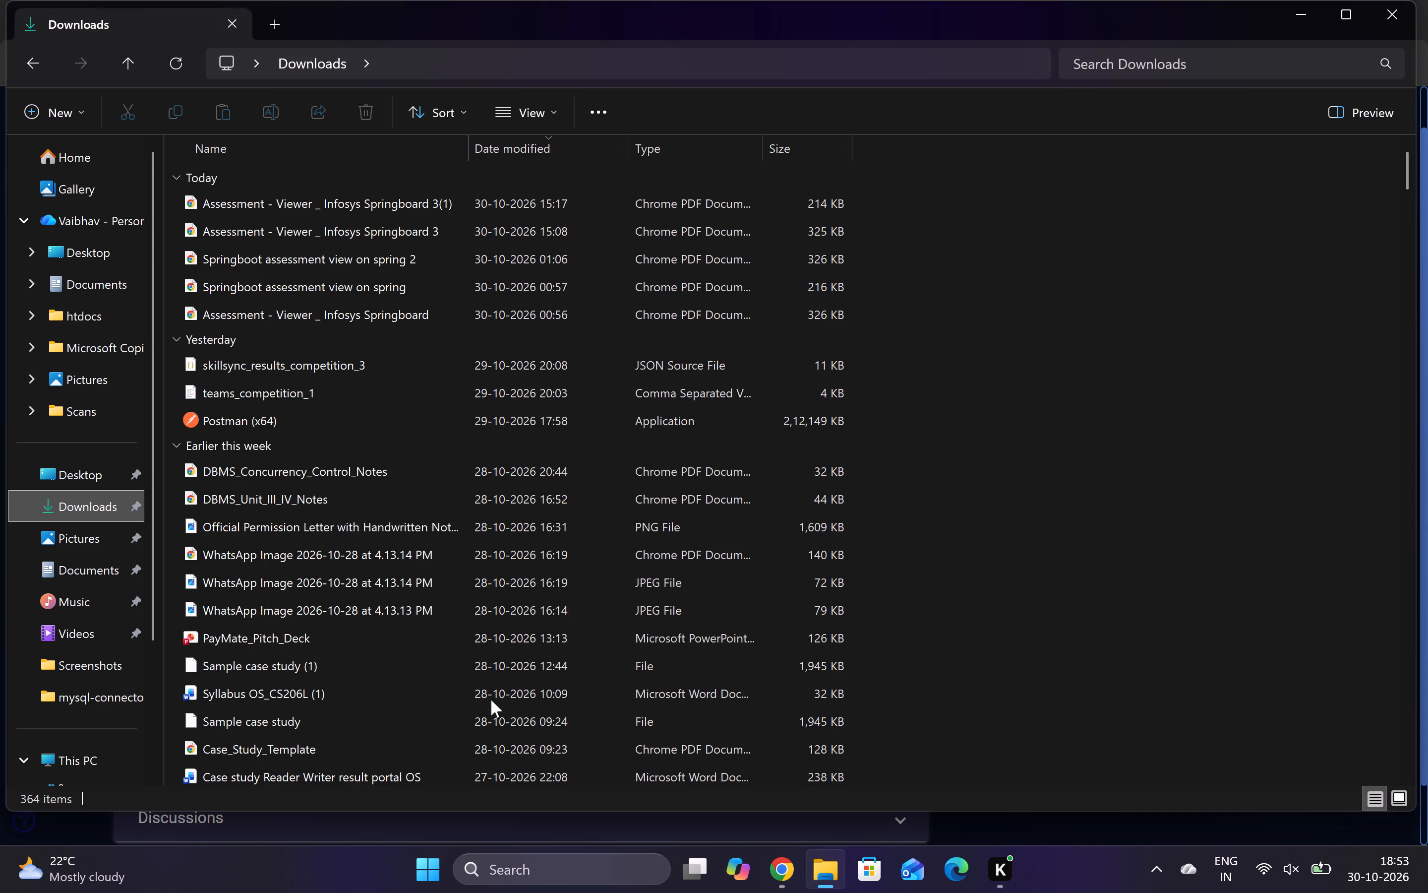
scroll(428, 334, down, 1)
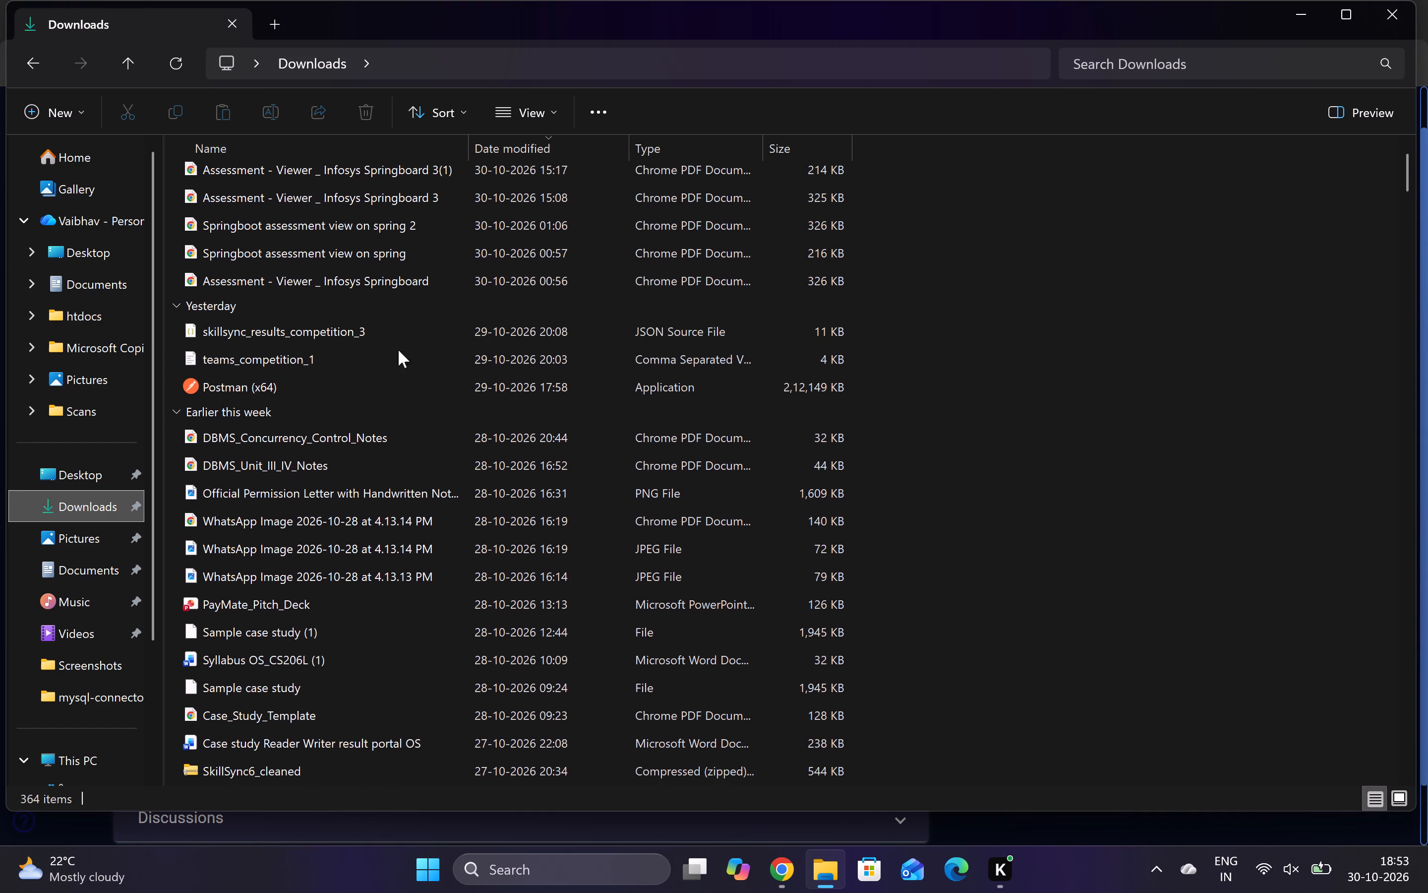
scroll(551, 364, down, 2)
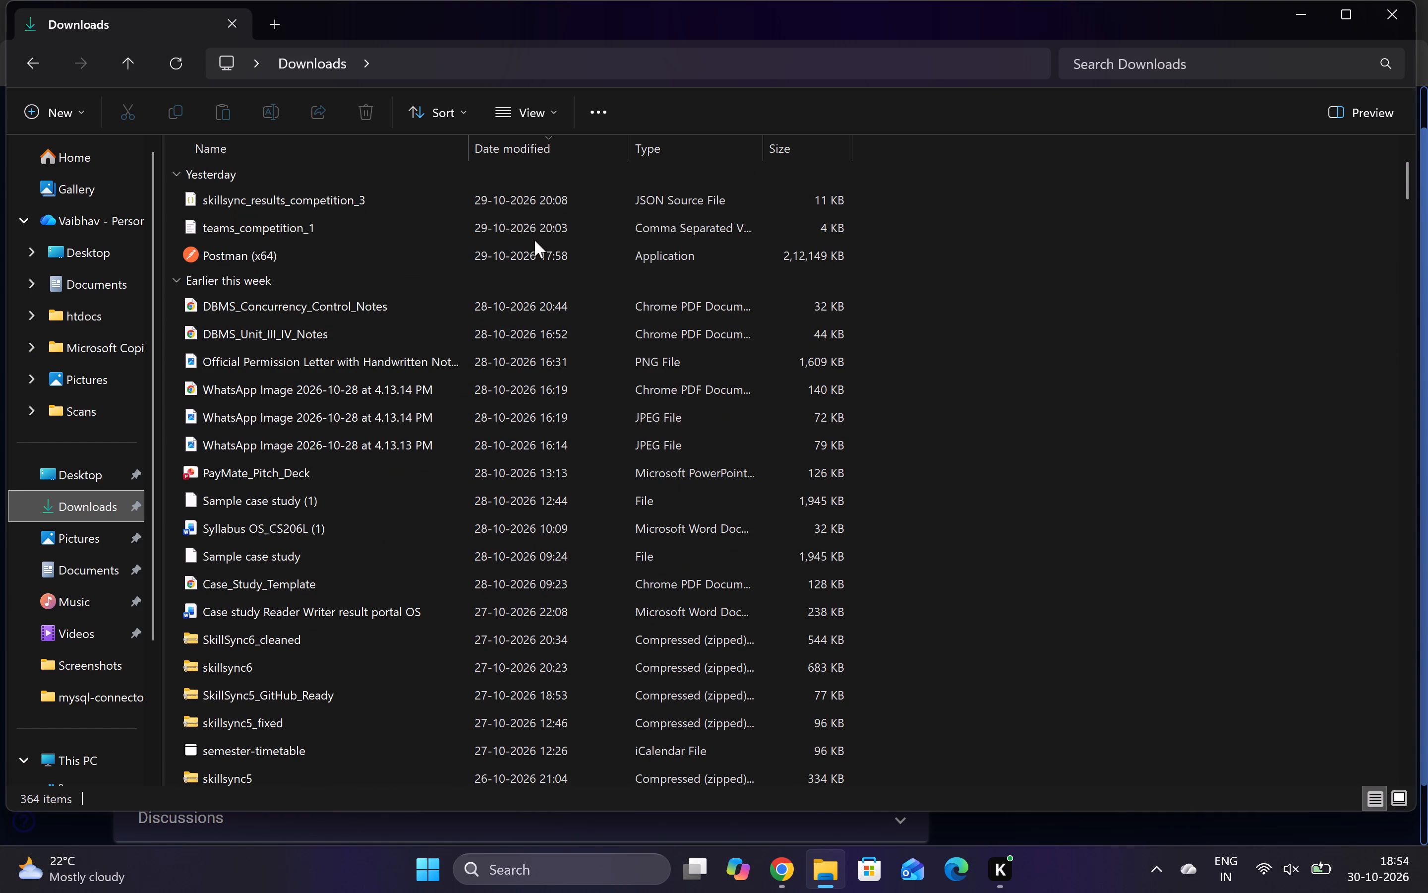
scroll(535, 240, up, 1)
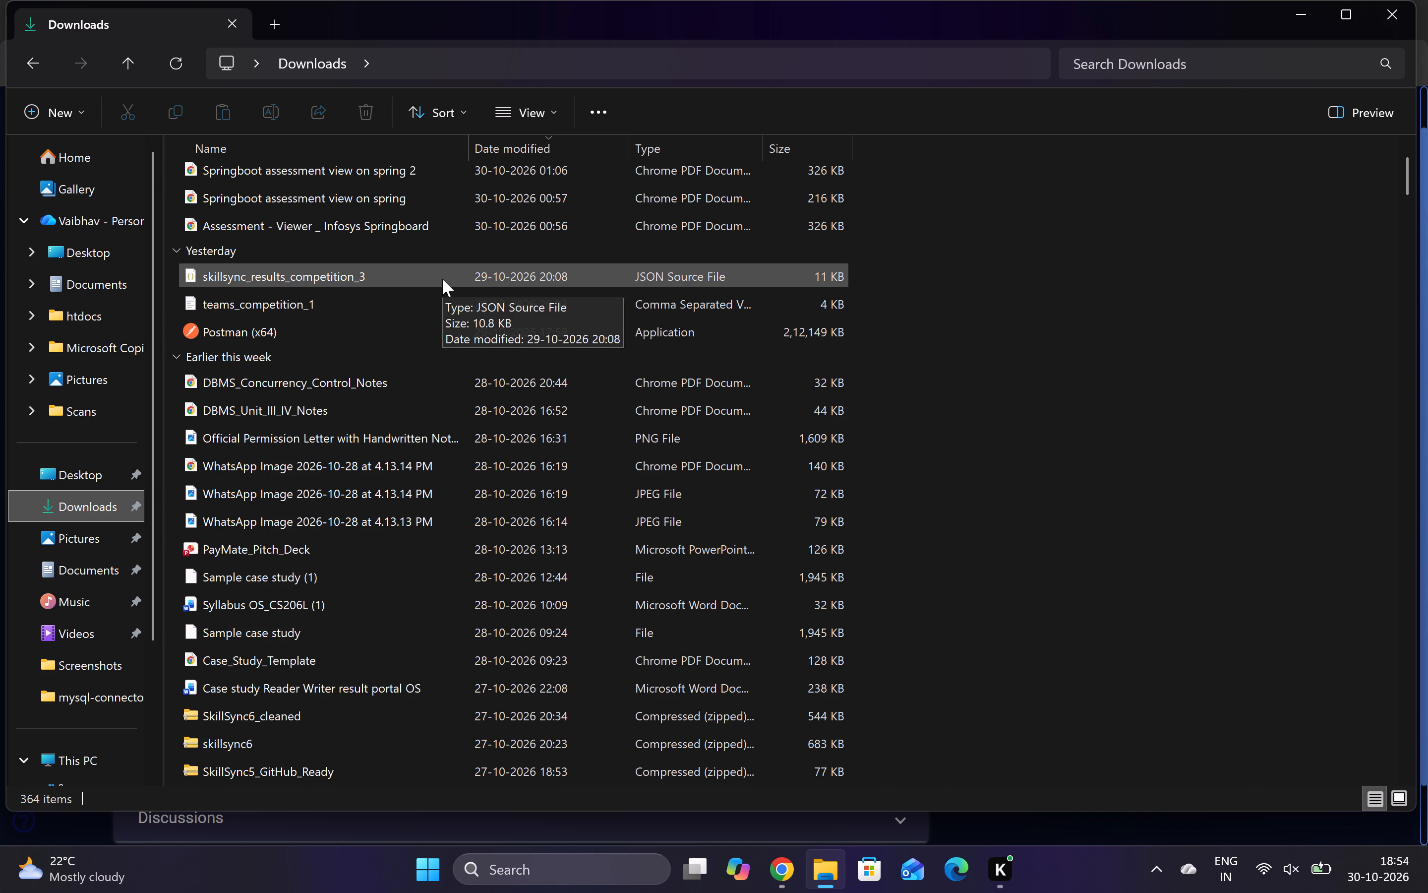
double_click(442, 279)
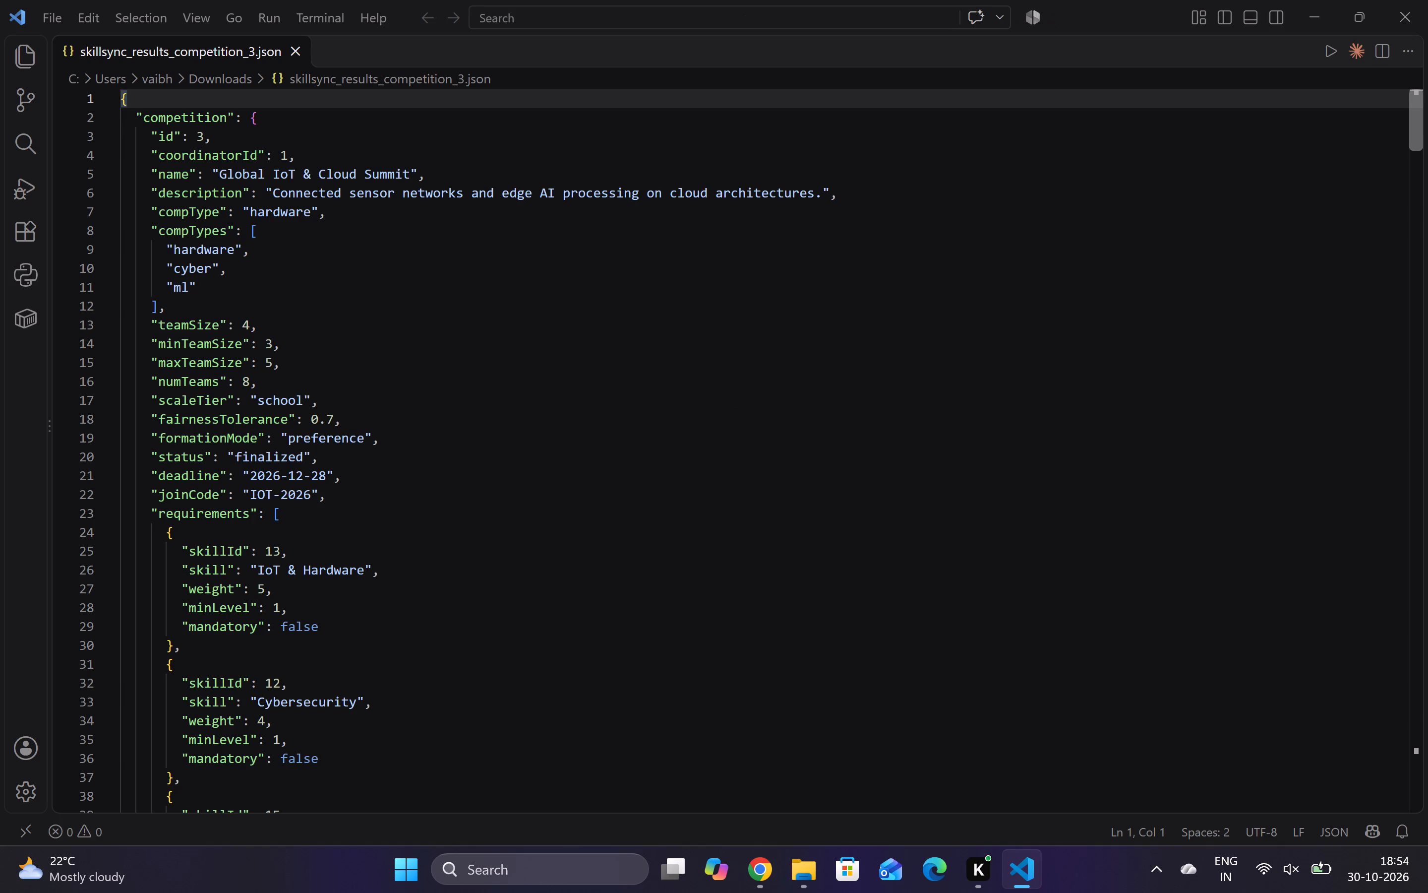
Examine the competition details and team entries in skillsync_results_competition_3.json, and close the file and its editor window.
scroll(492, 411, down, 3)
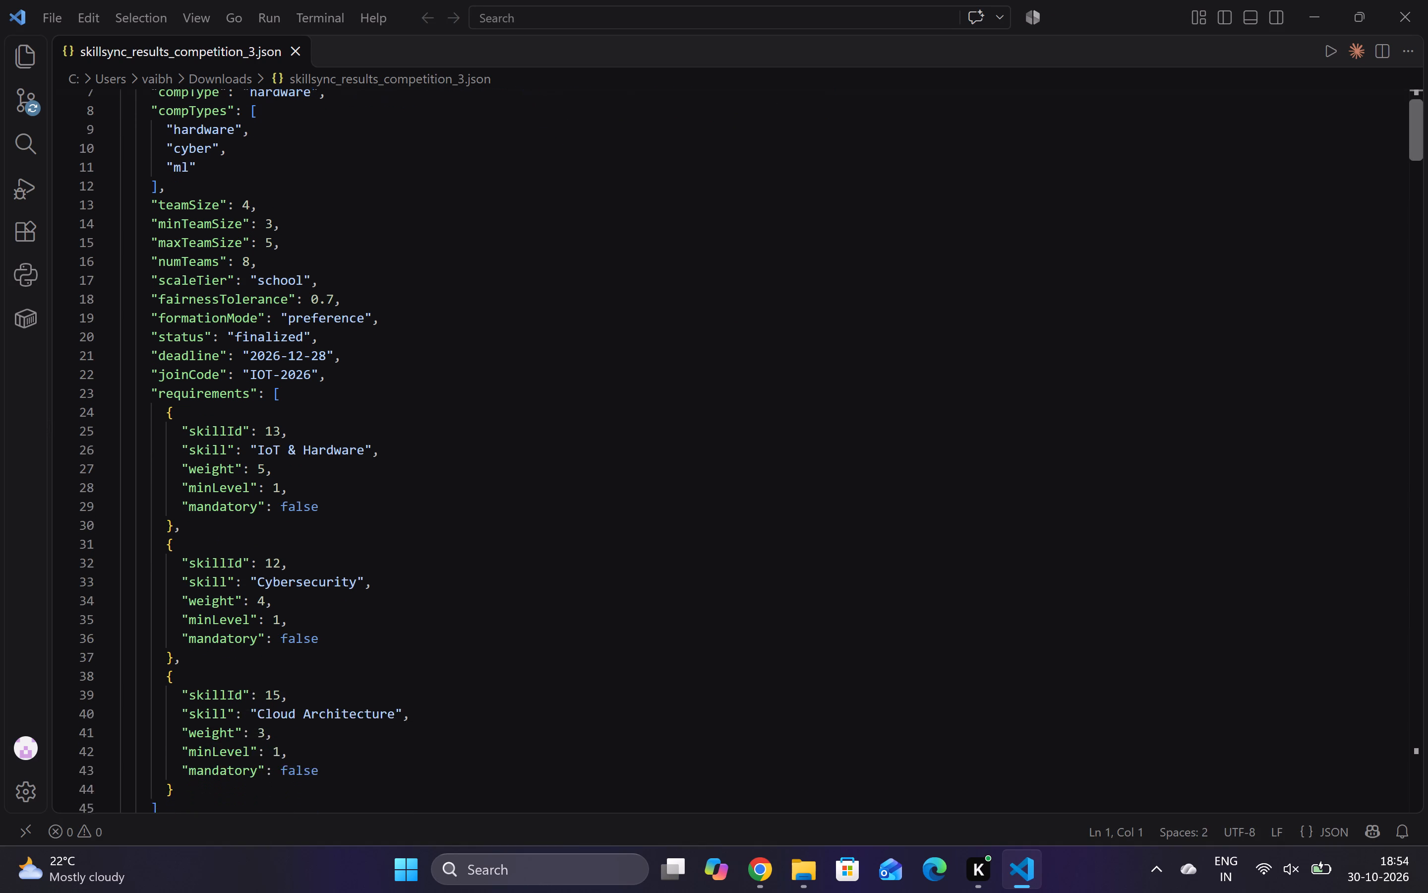
scroll(492, 411, down, 20)
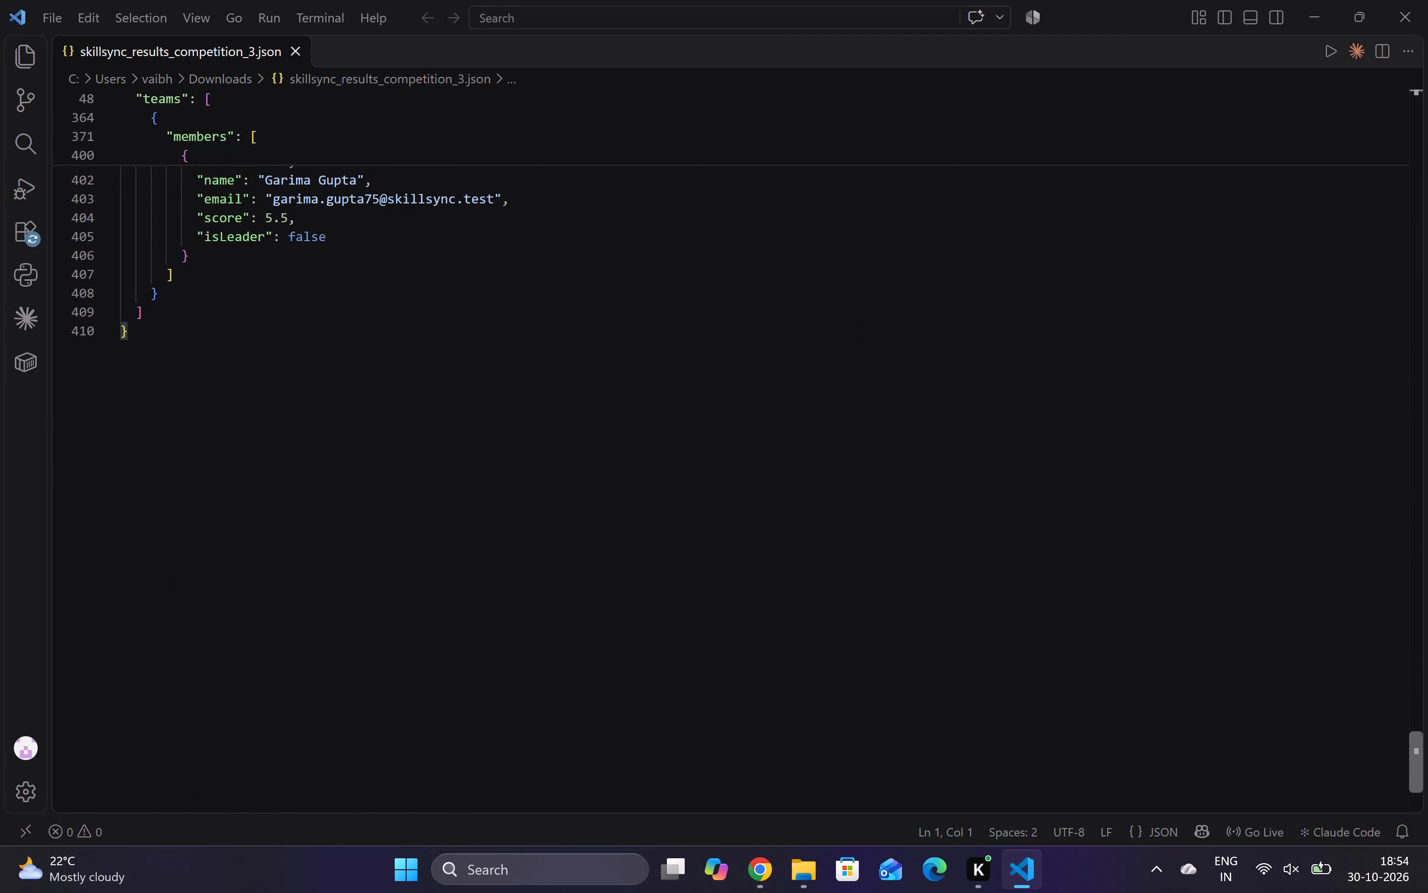
scroll(492, 411, up, 17)
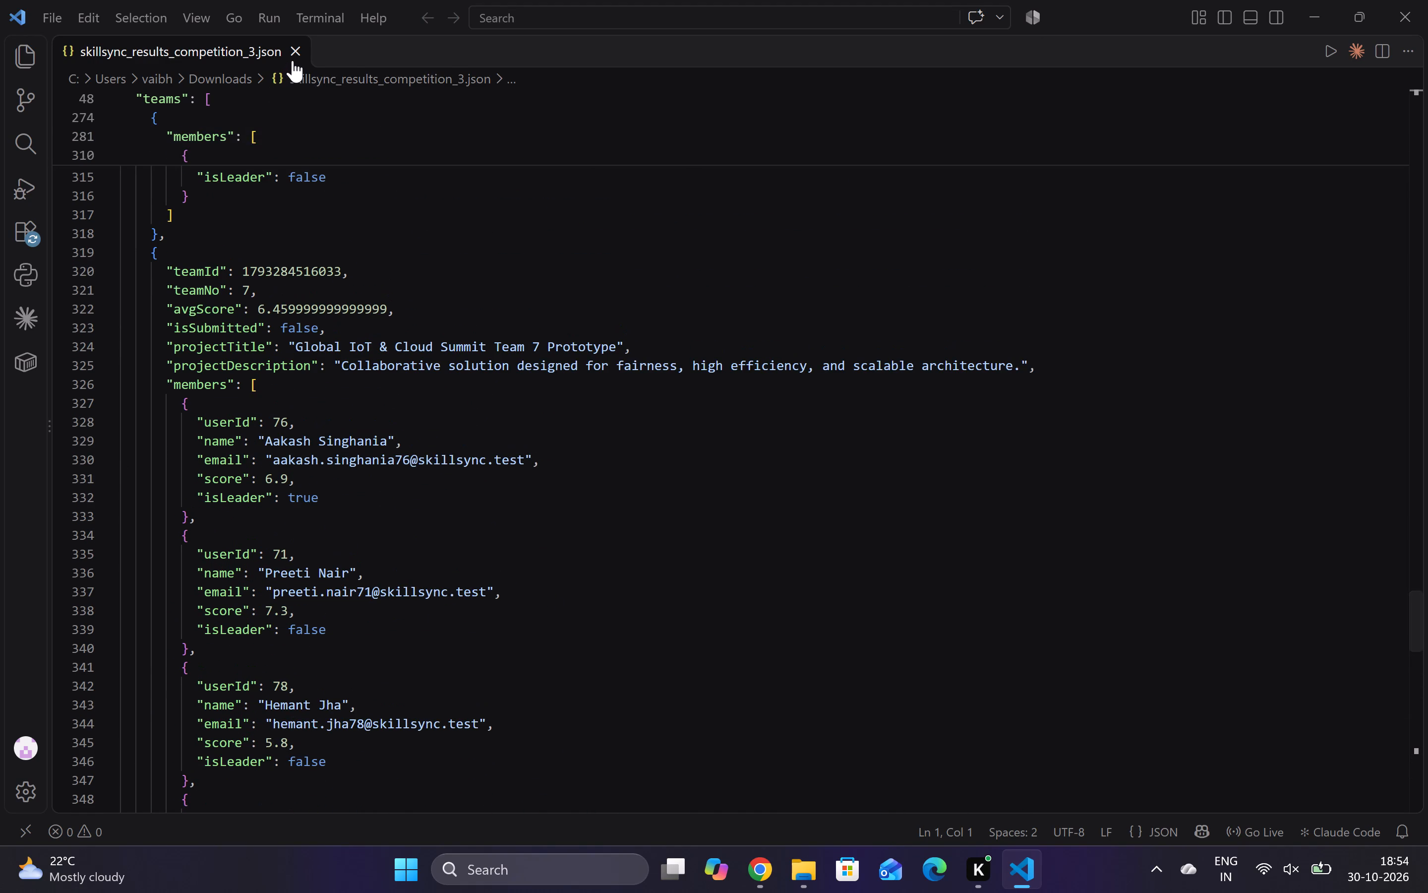
click(295, 59)
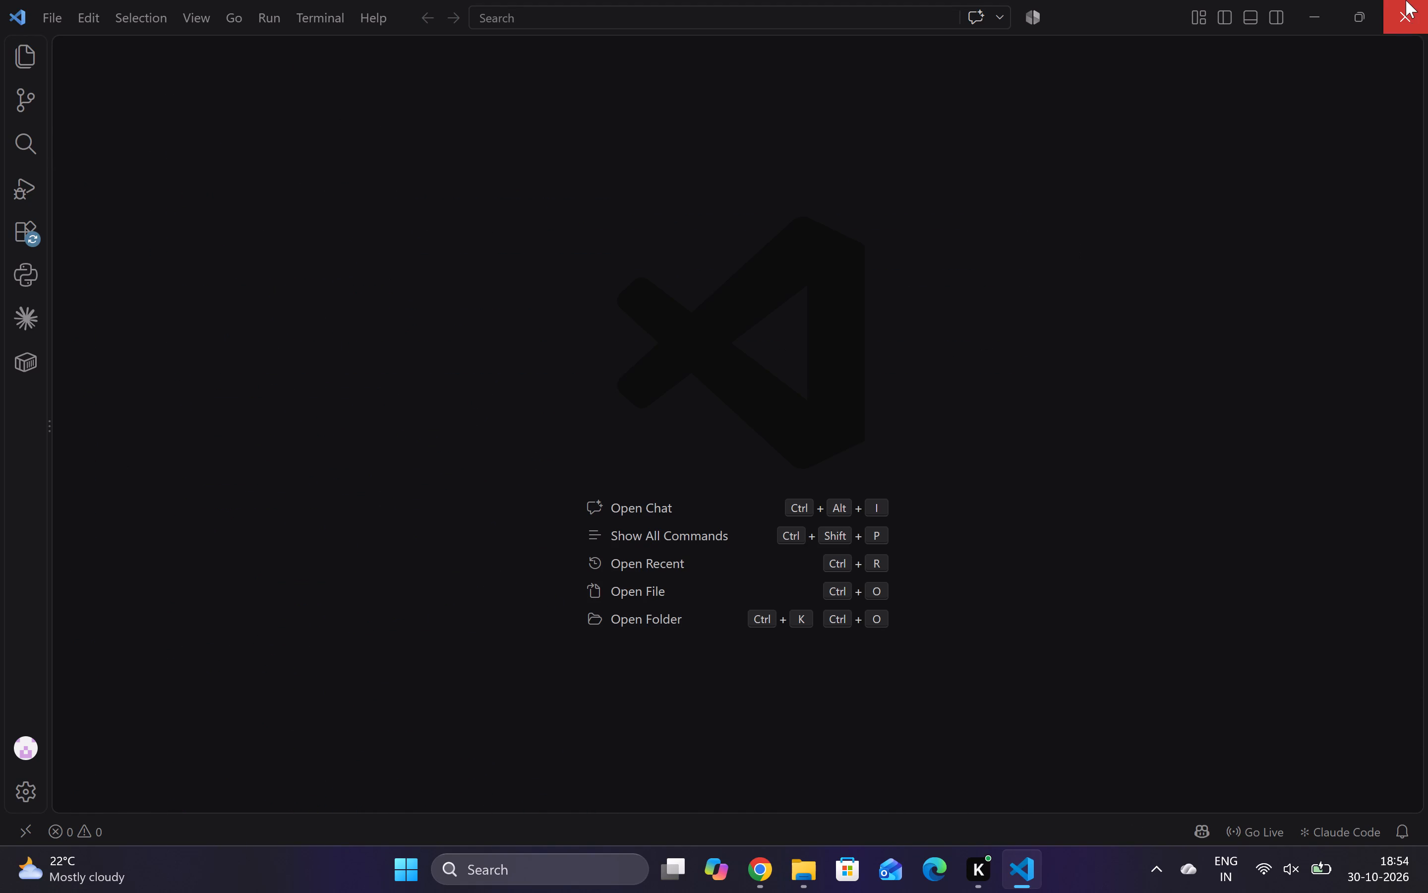
click(1406, 0)
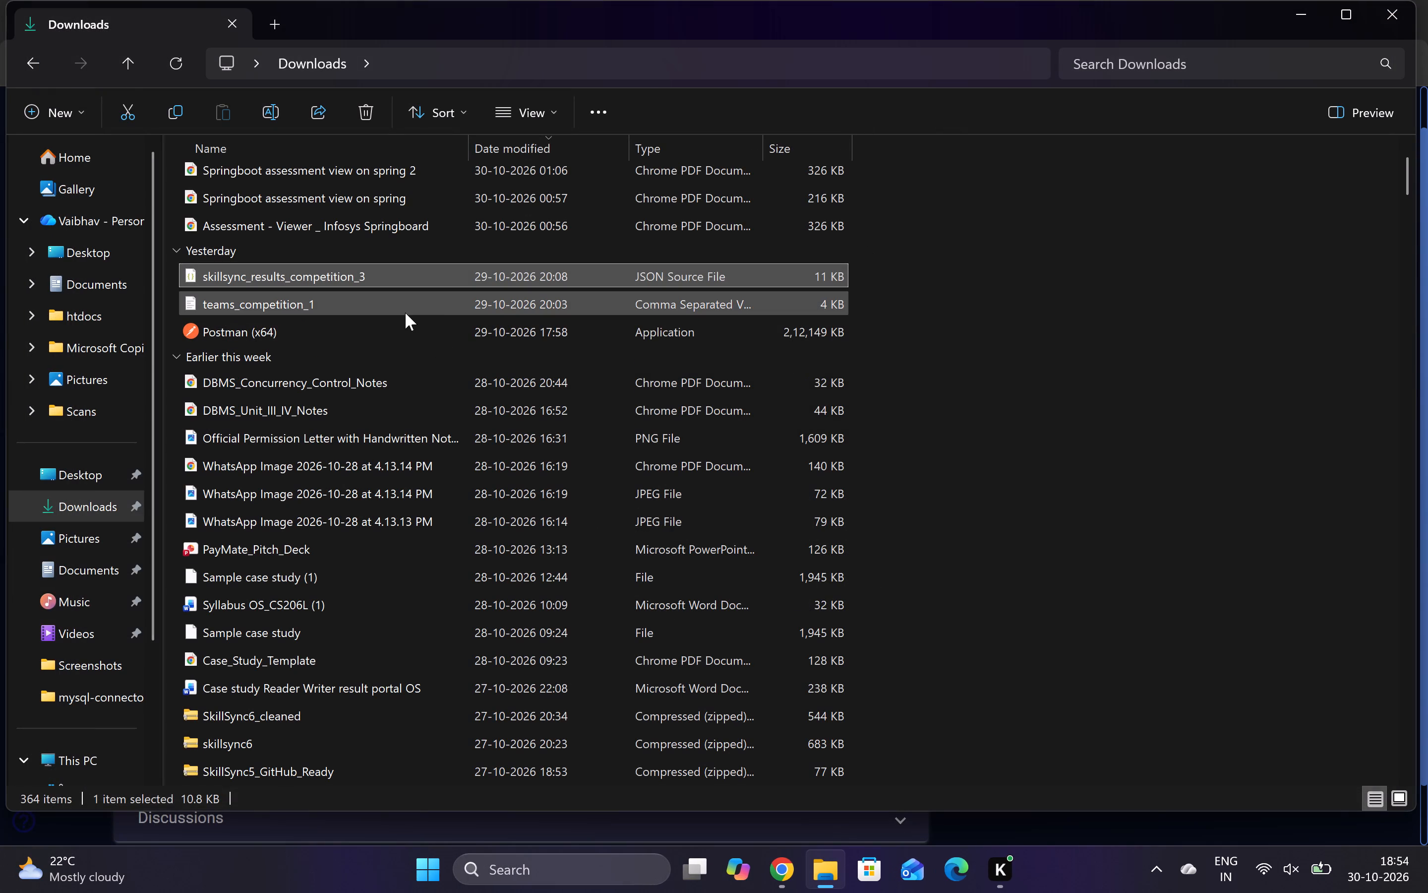
Delete the skillsync_results_competition_3 and teams_competition_1 files from the Downloads folder.
click(440, 312)
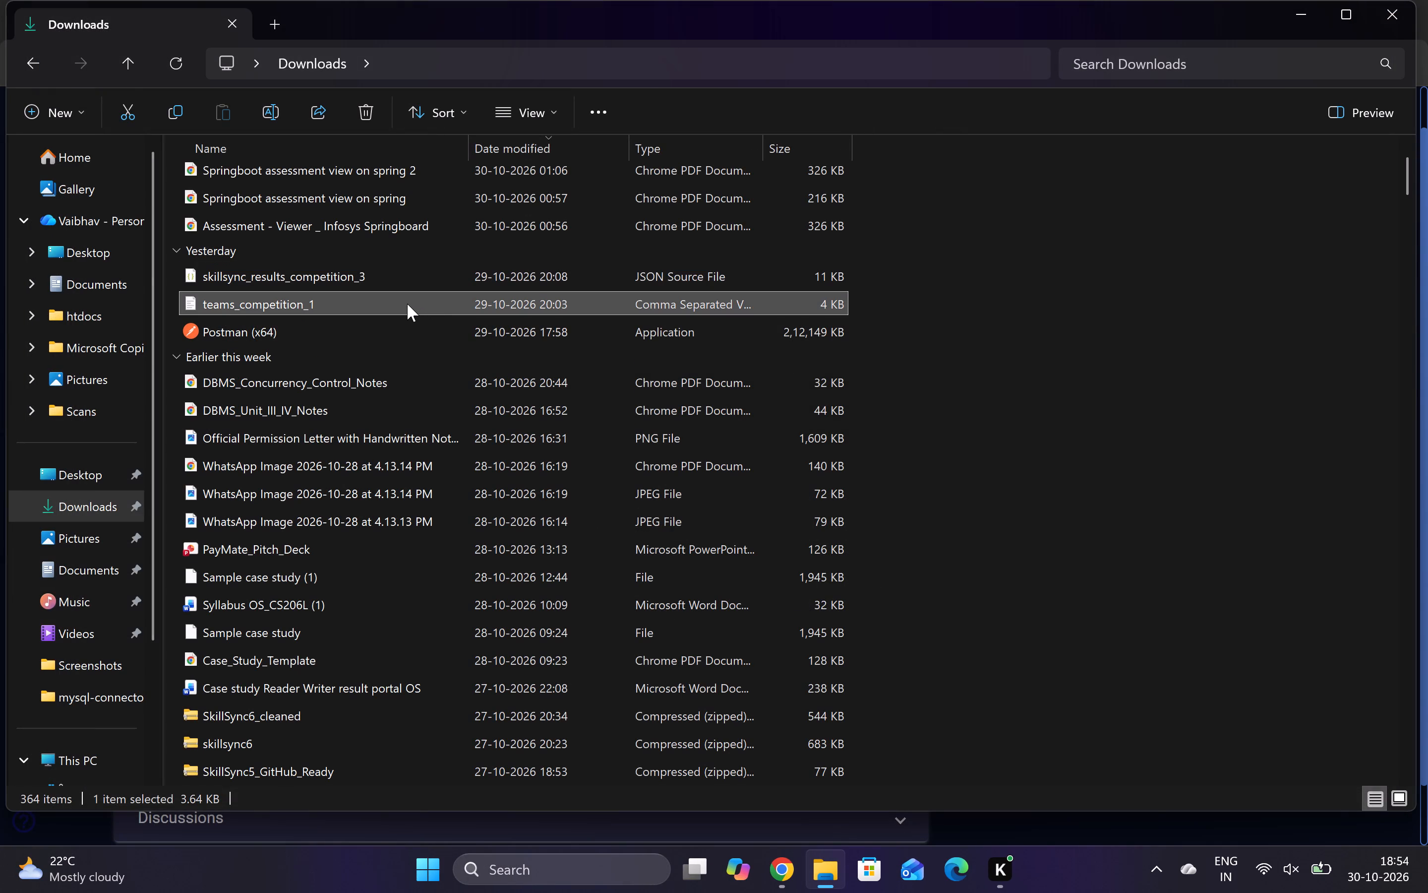
ctrl+click(407, 304)
ctrl+click(386, 278)
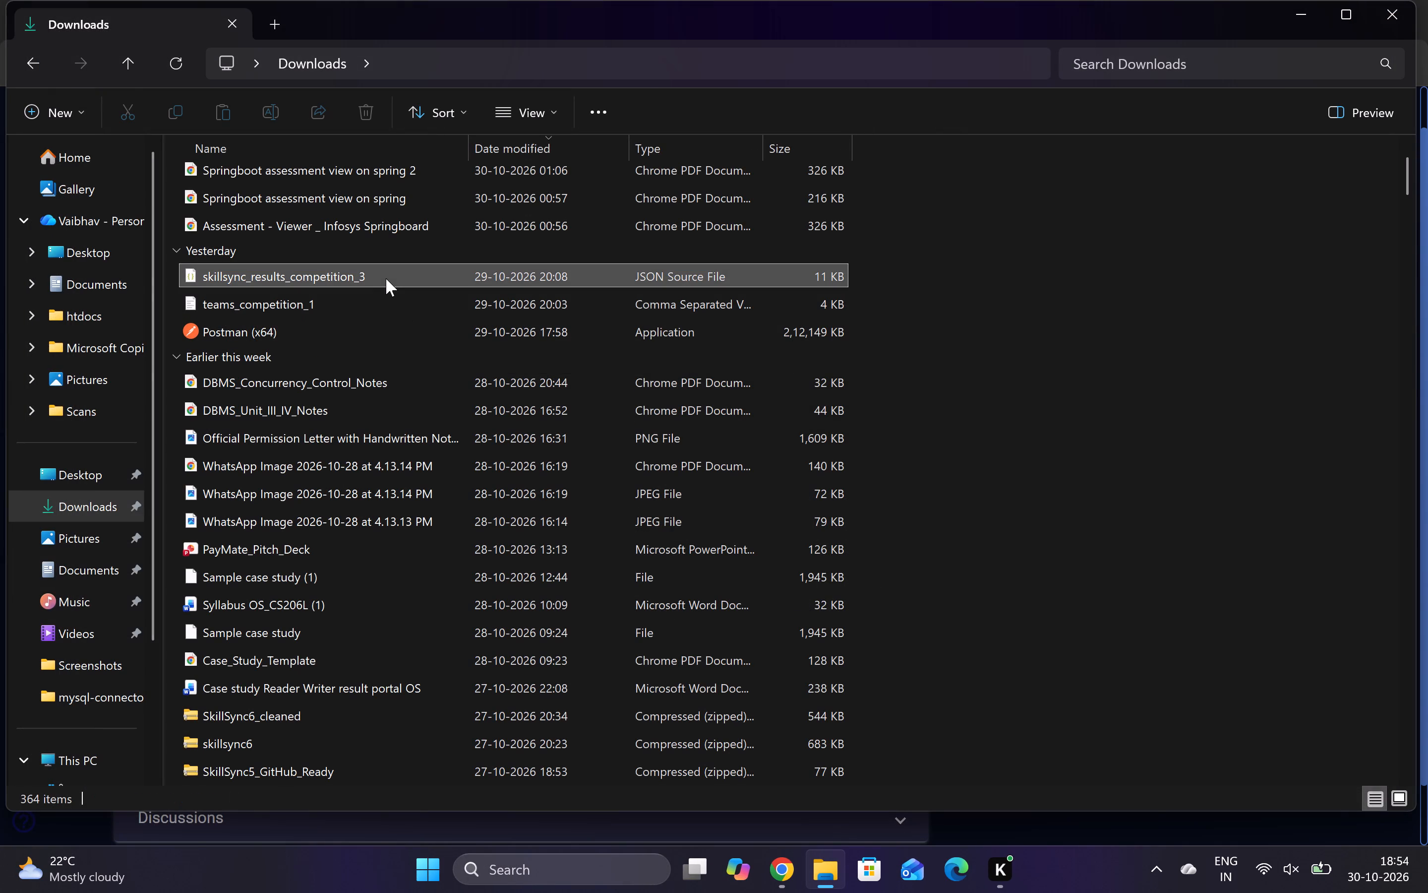
ctrl+click(376, 300)
click(358, 104)
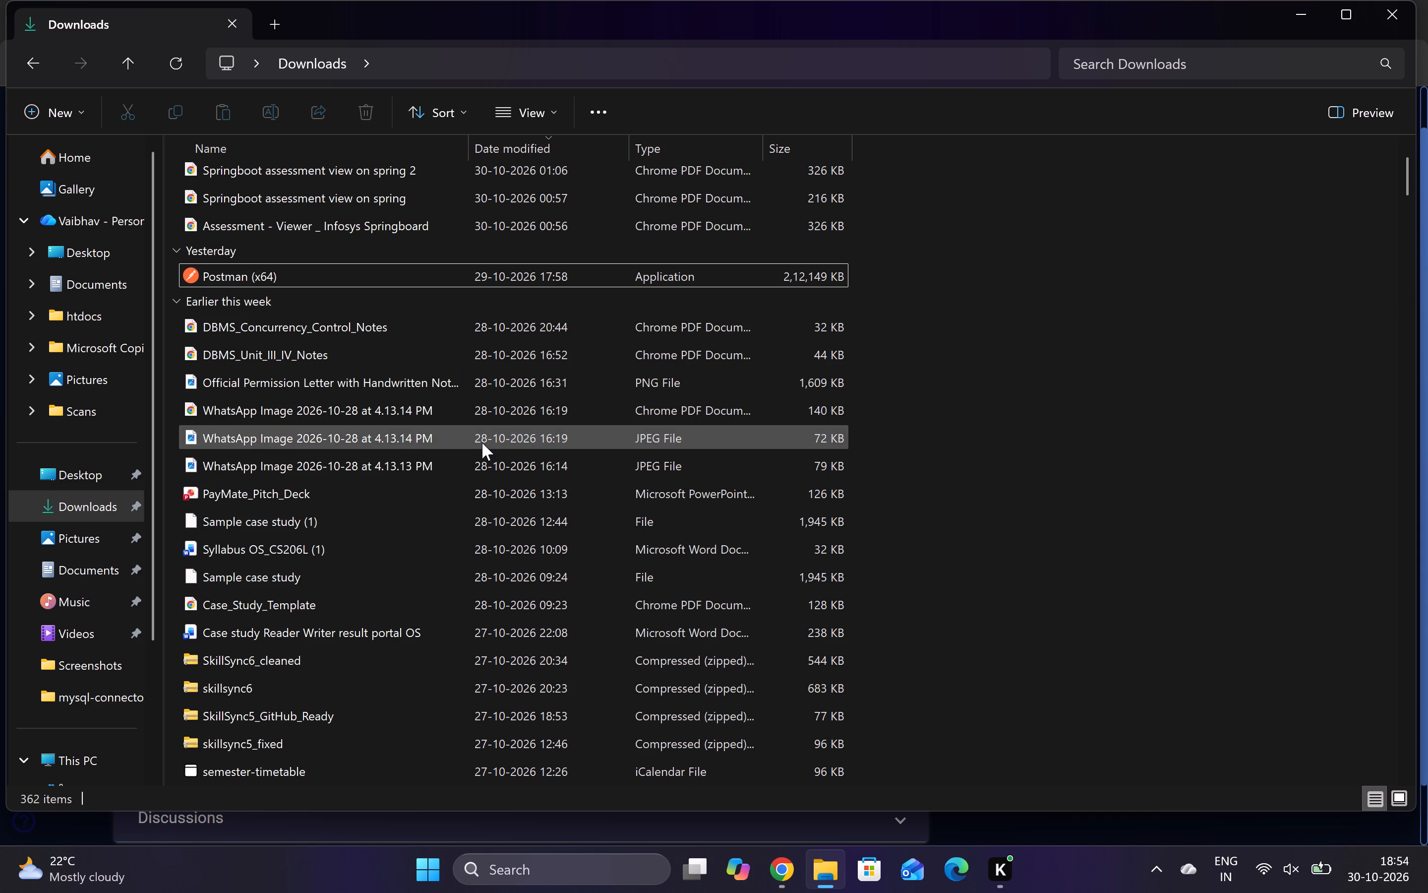
Open the SkillSync6_cleaned project folder from Downloads in Visual Studio Code.
scroll(351, 546, down, 3)
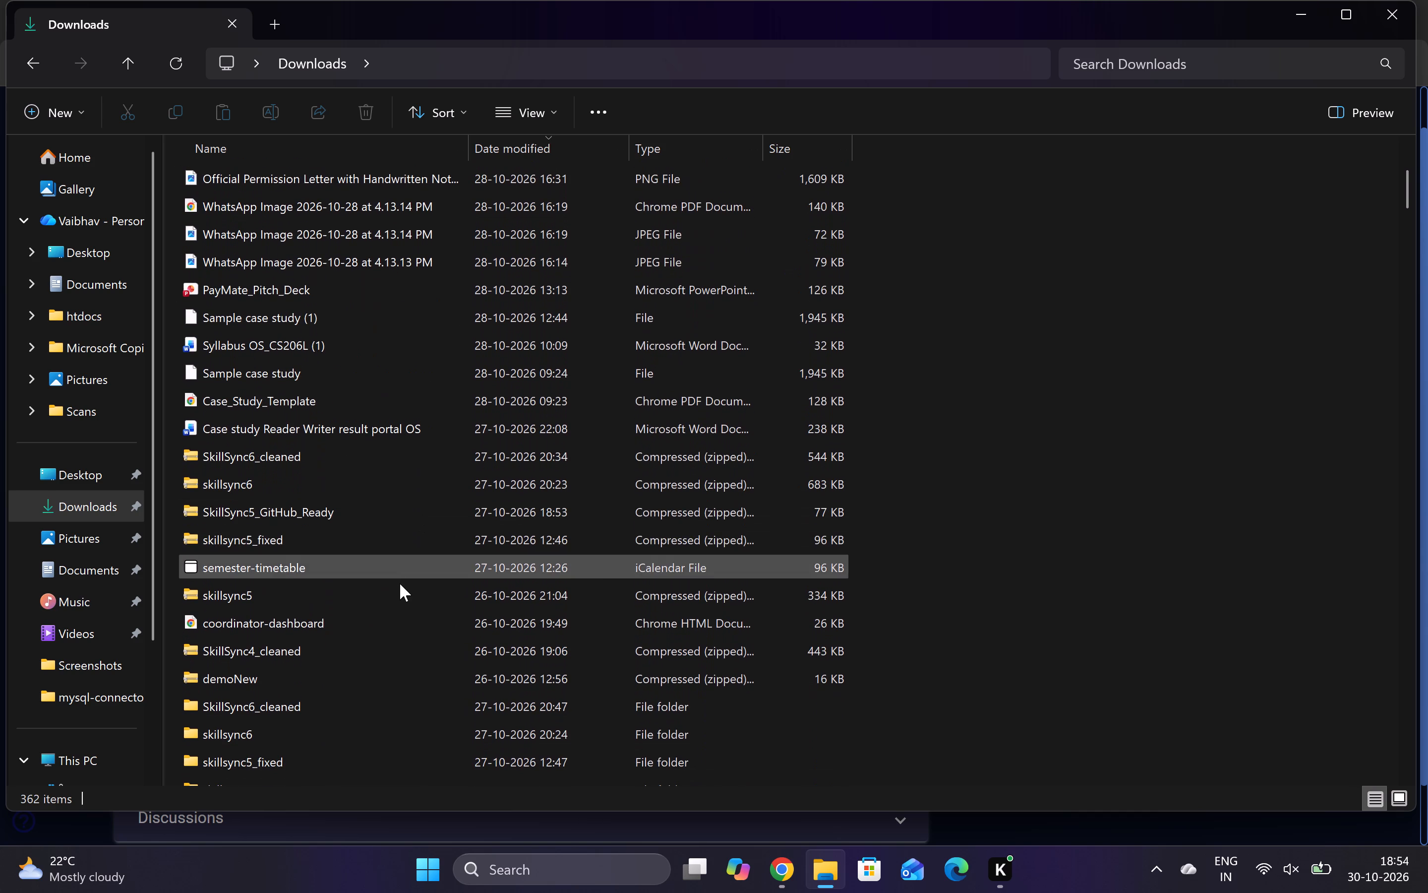
scroll(400, 583, down, 2)
click(528, 577)
right_click(528, 577)
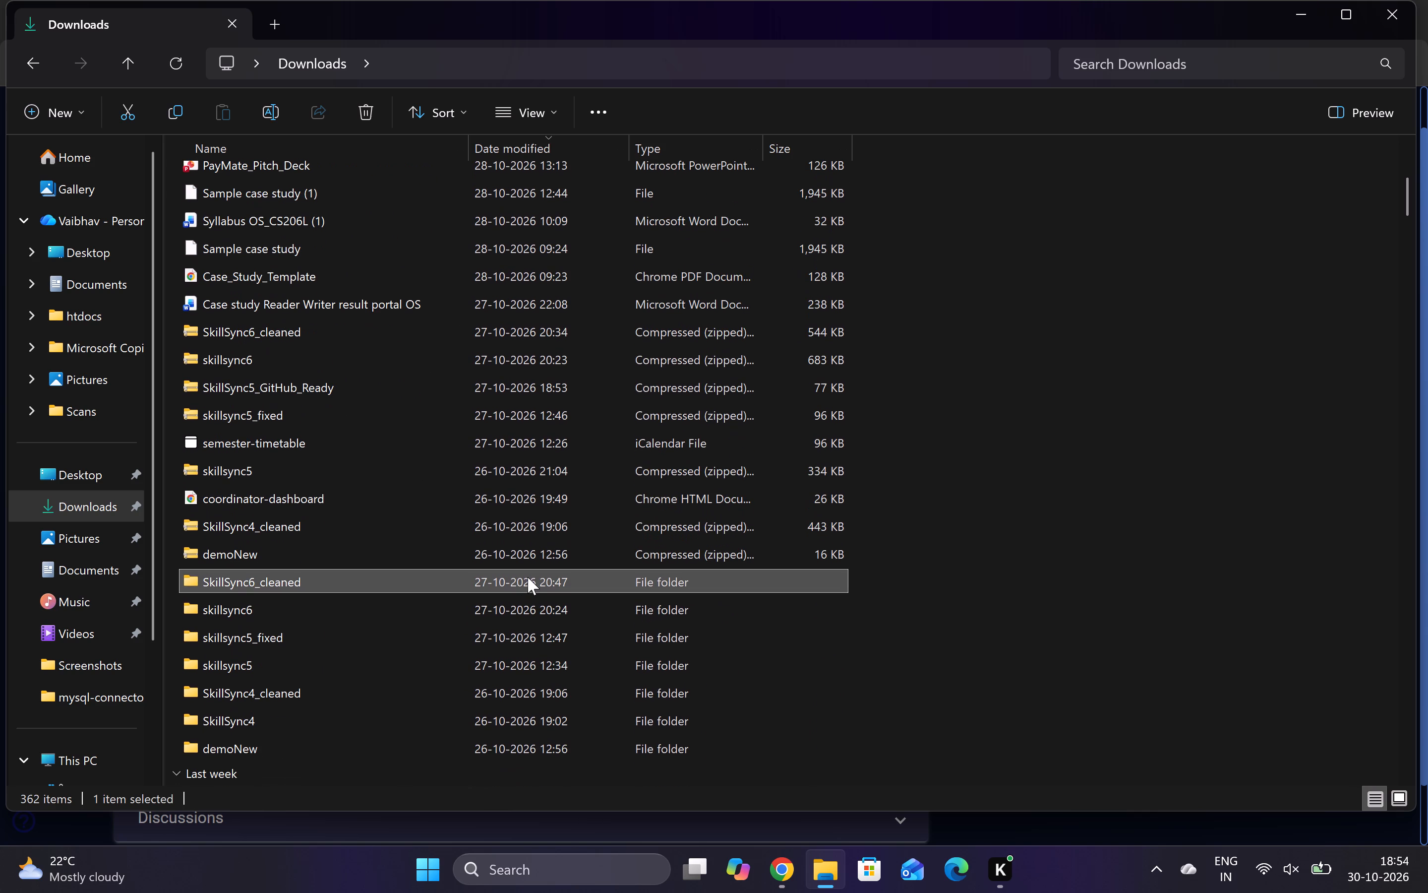
click(621, 517)
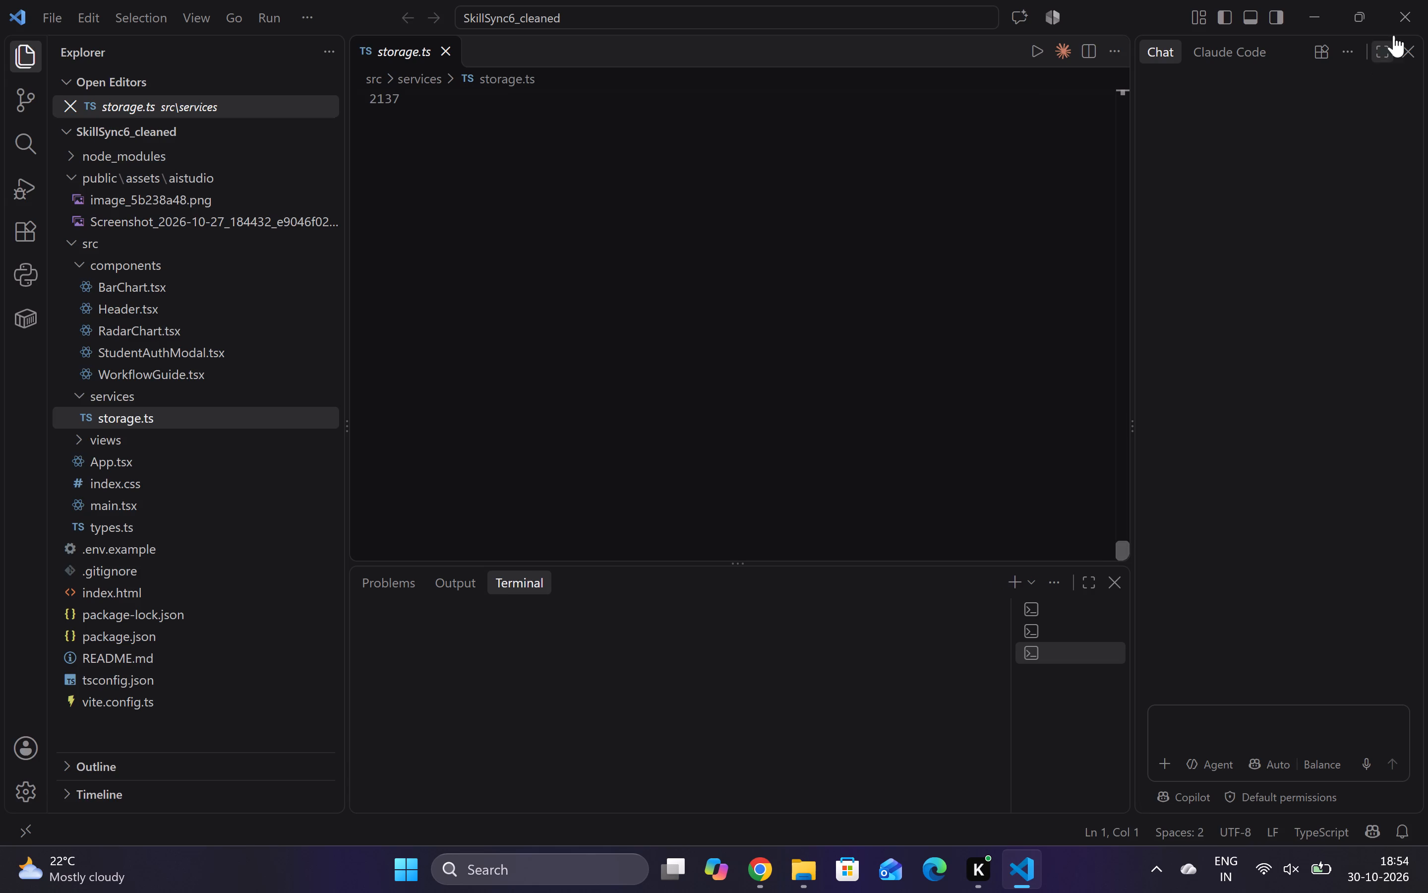
click(1410, 54)
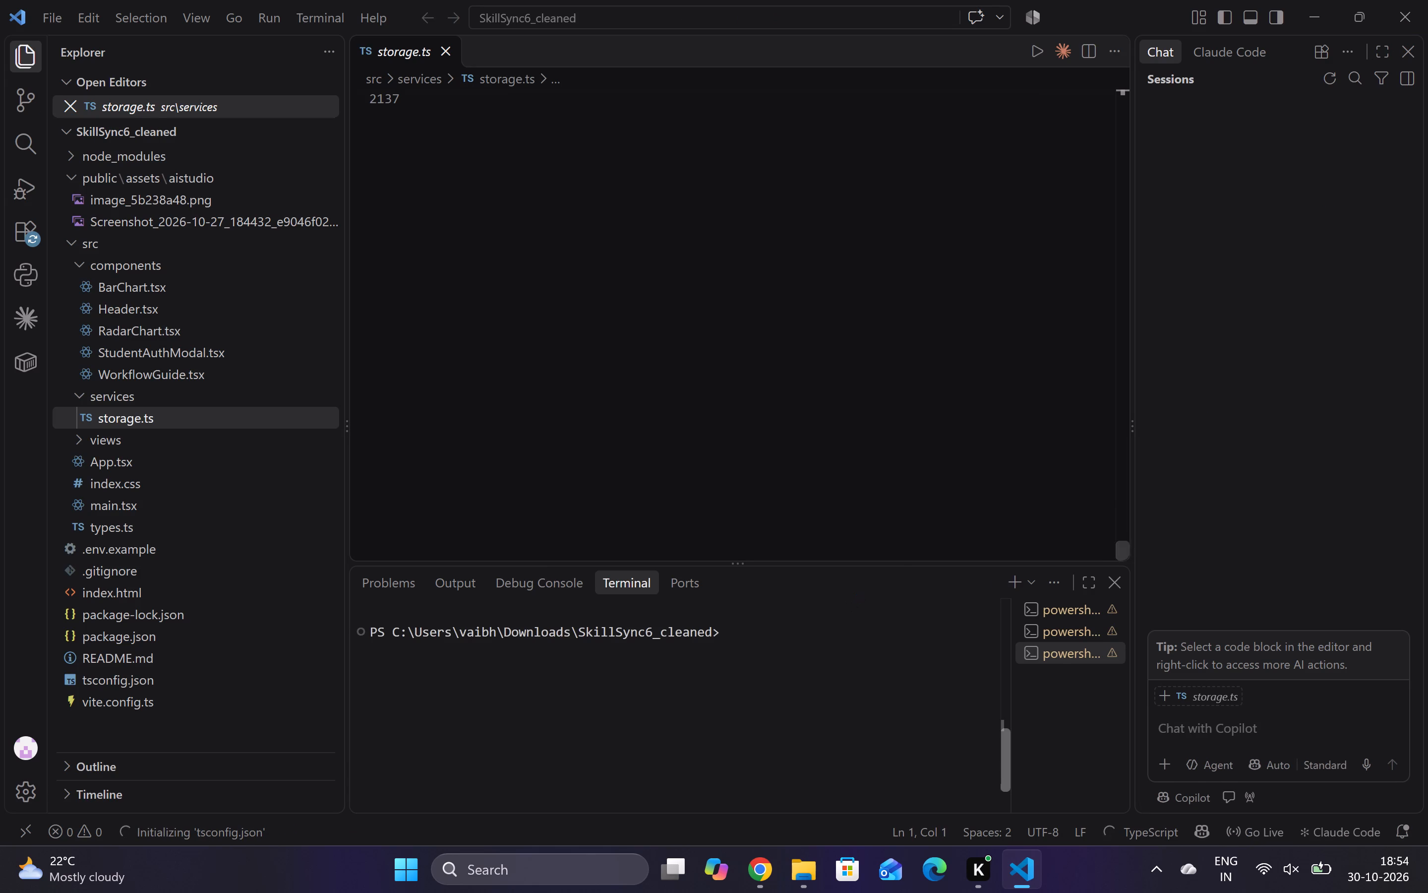
Start the project's development server in the terminal with npm run dev.
click(738, 618)
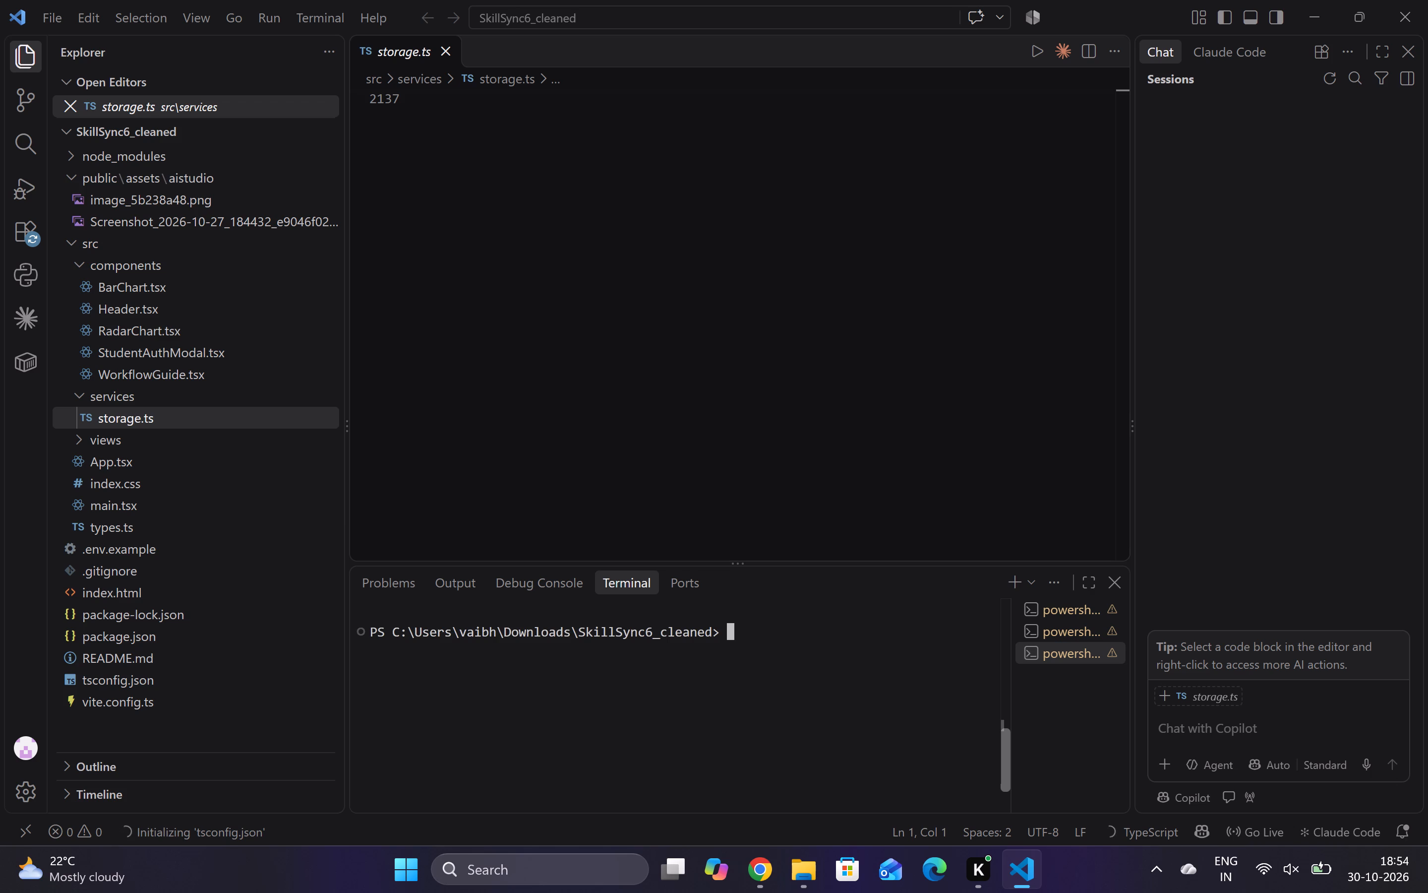
key(ctrl+v)
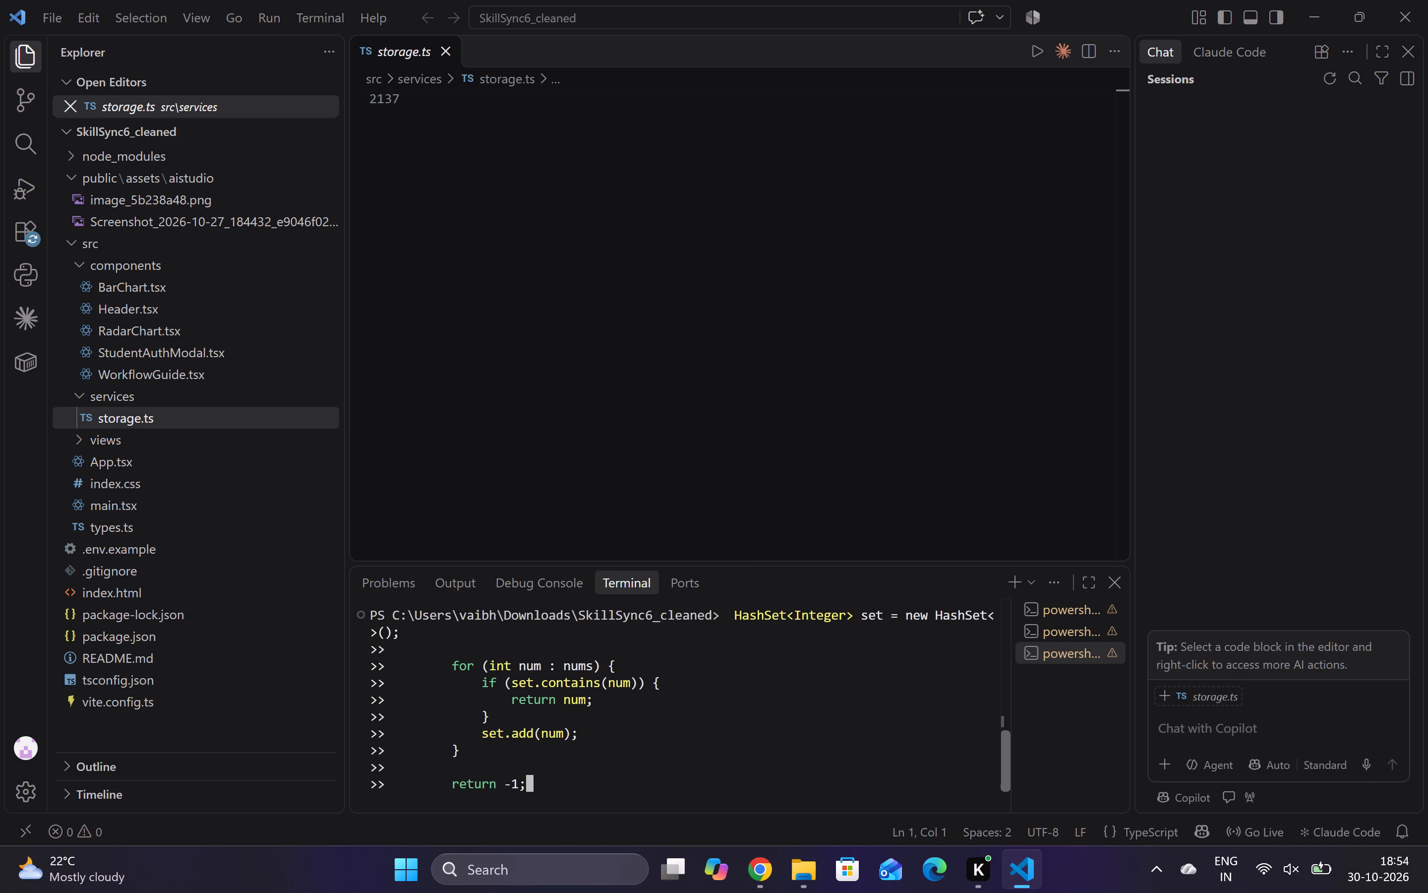
key(ctrl+z)
key(Up)
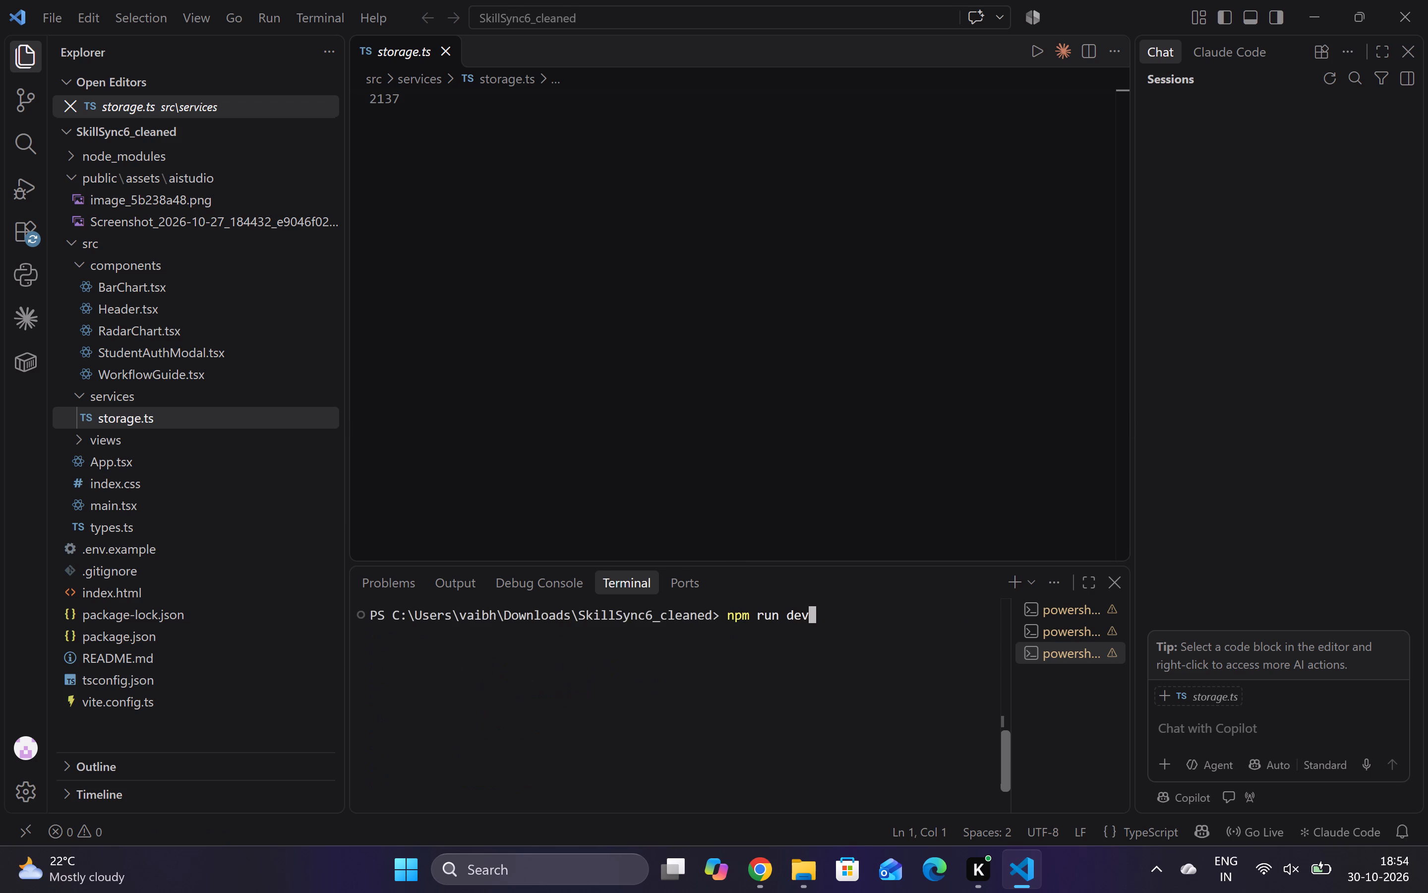
key(Return)
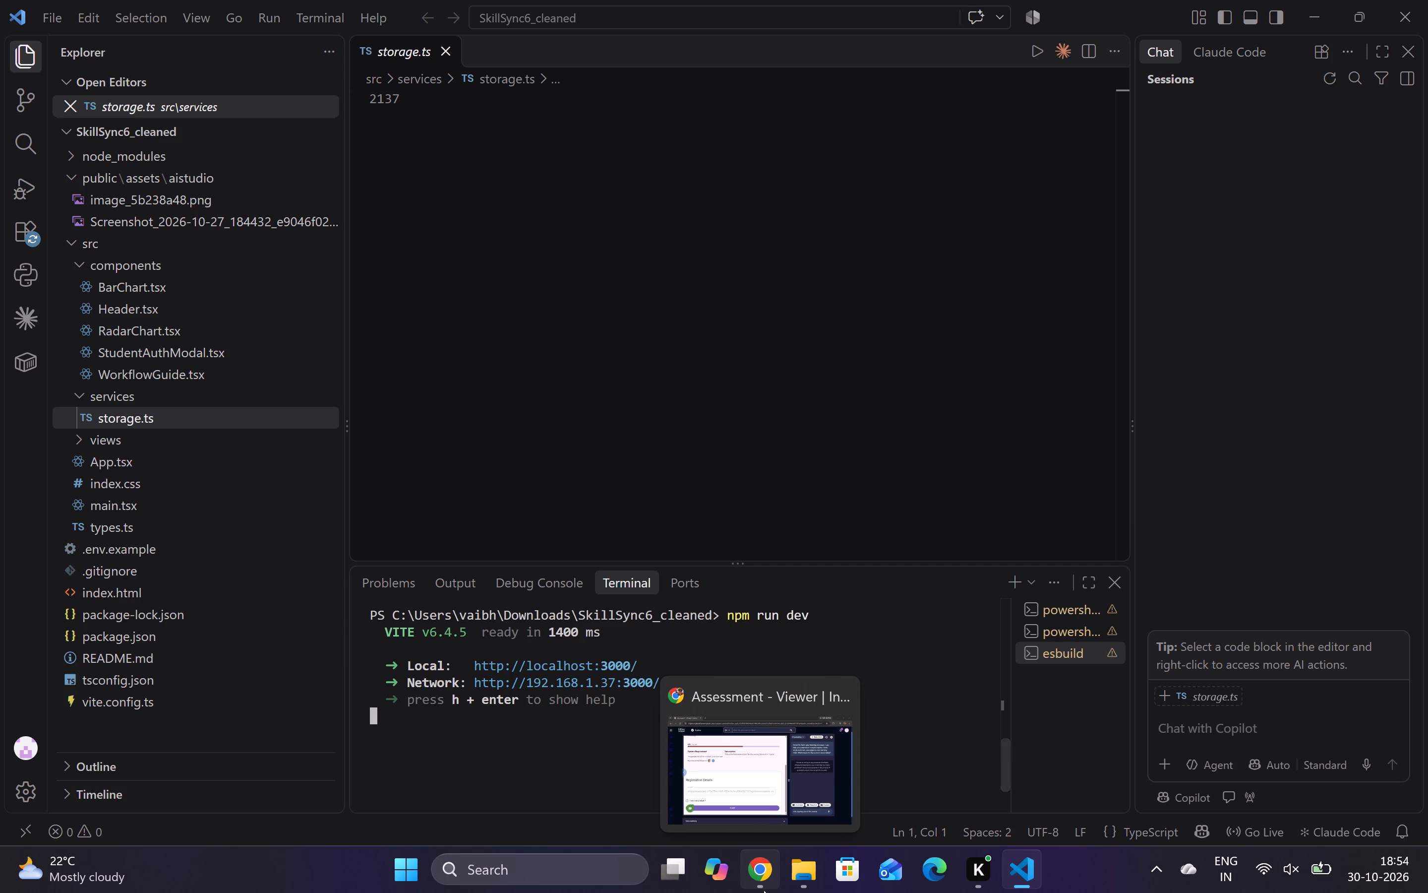
drag(472, 669, 641, 665)
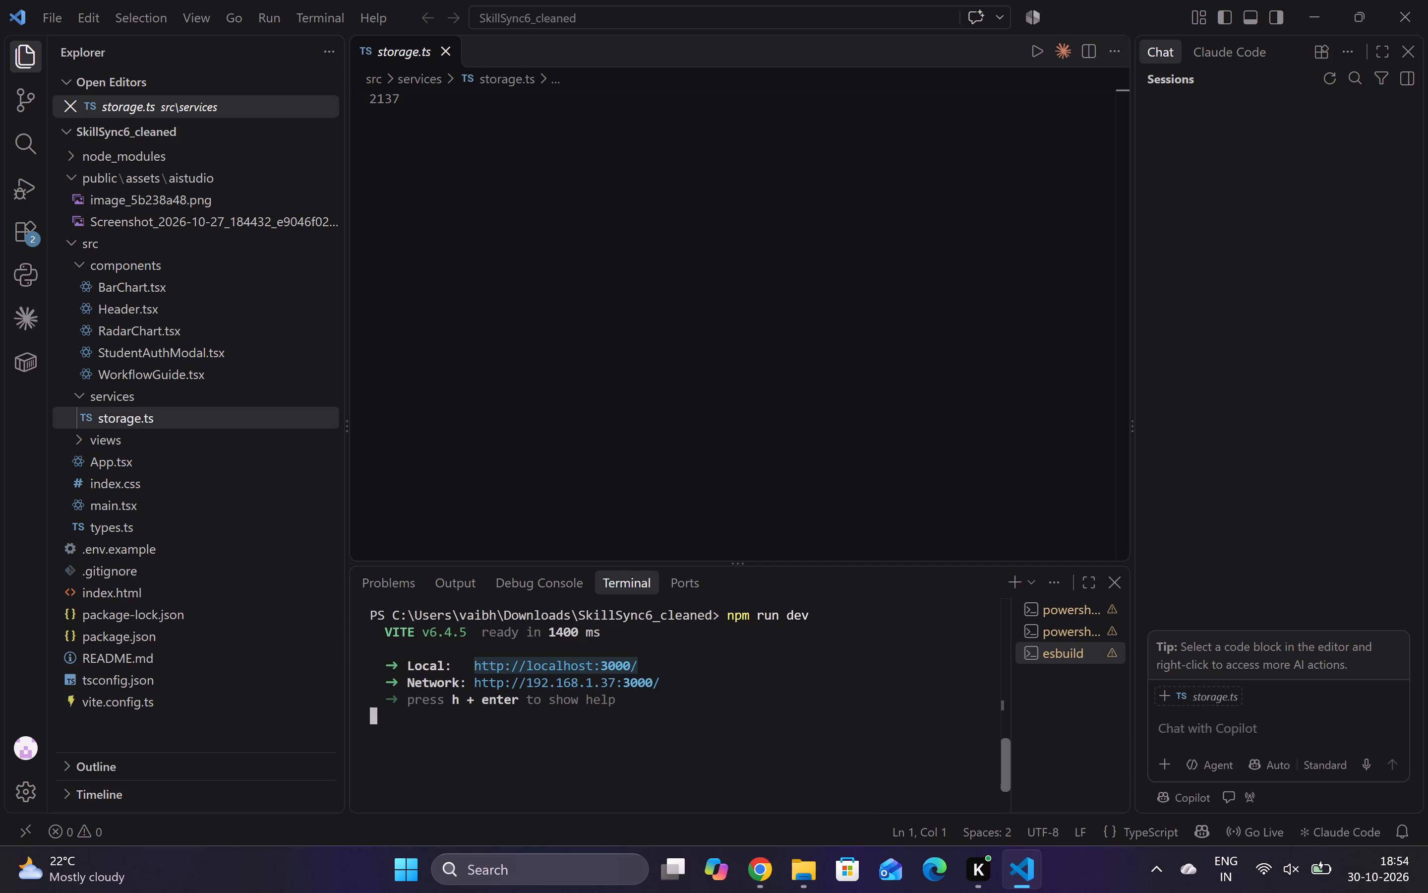
key(ctrl+c)
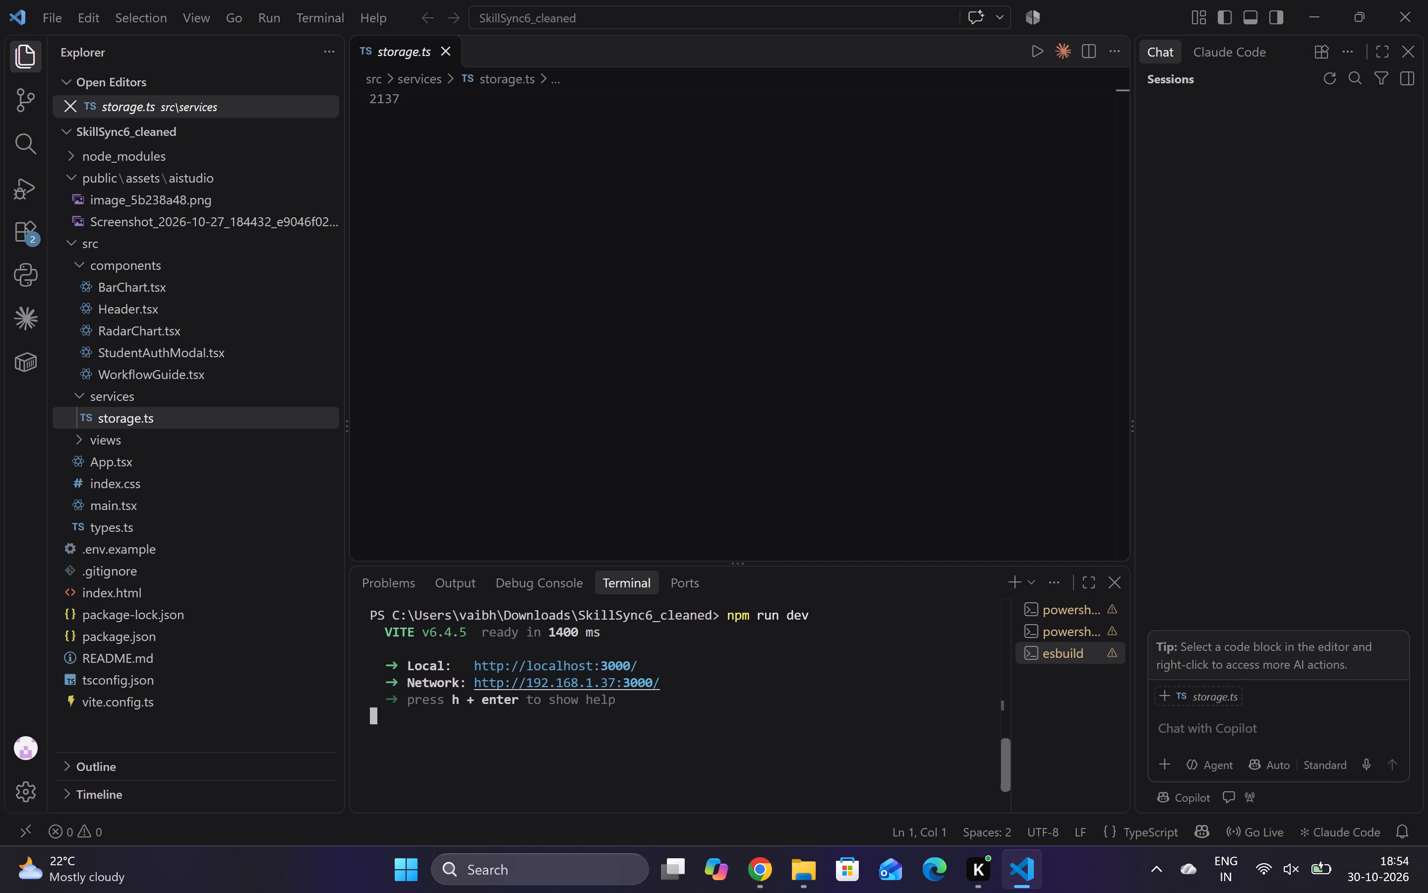
Switch to Chrome and examine the For You sections on the Infosys Springboard home page, from Continue Learning to Based on your Interest.
click(777, 874)
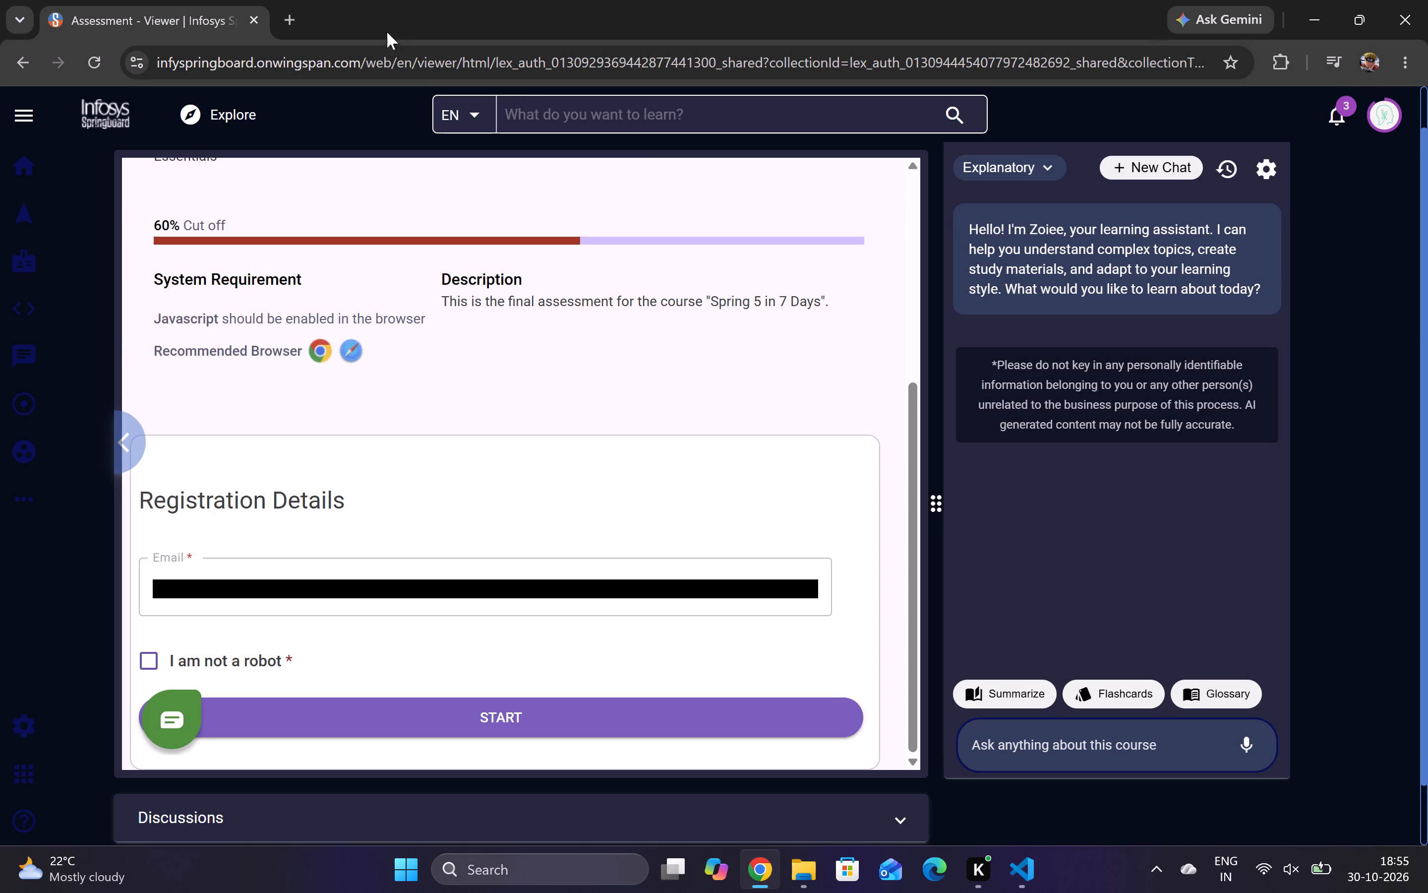
click(34, 174)
scroll(592, 439, down, 3)
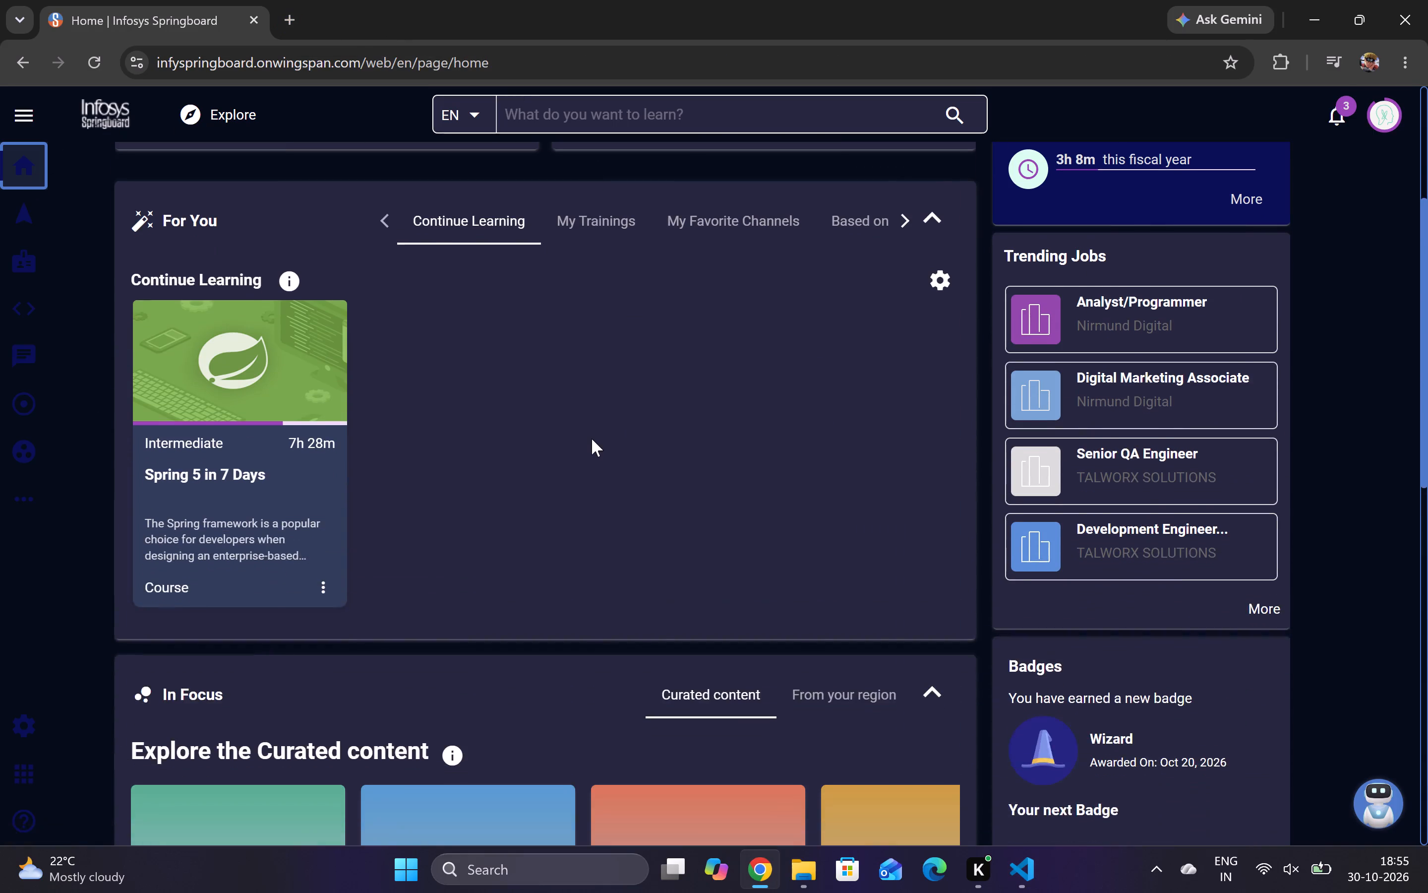
scroll(592, 439, up, 1)
click(611, 359)
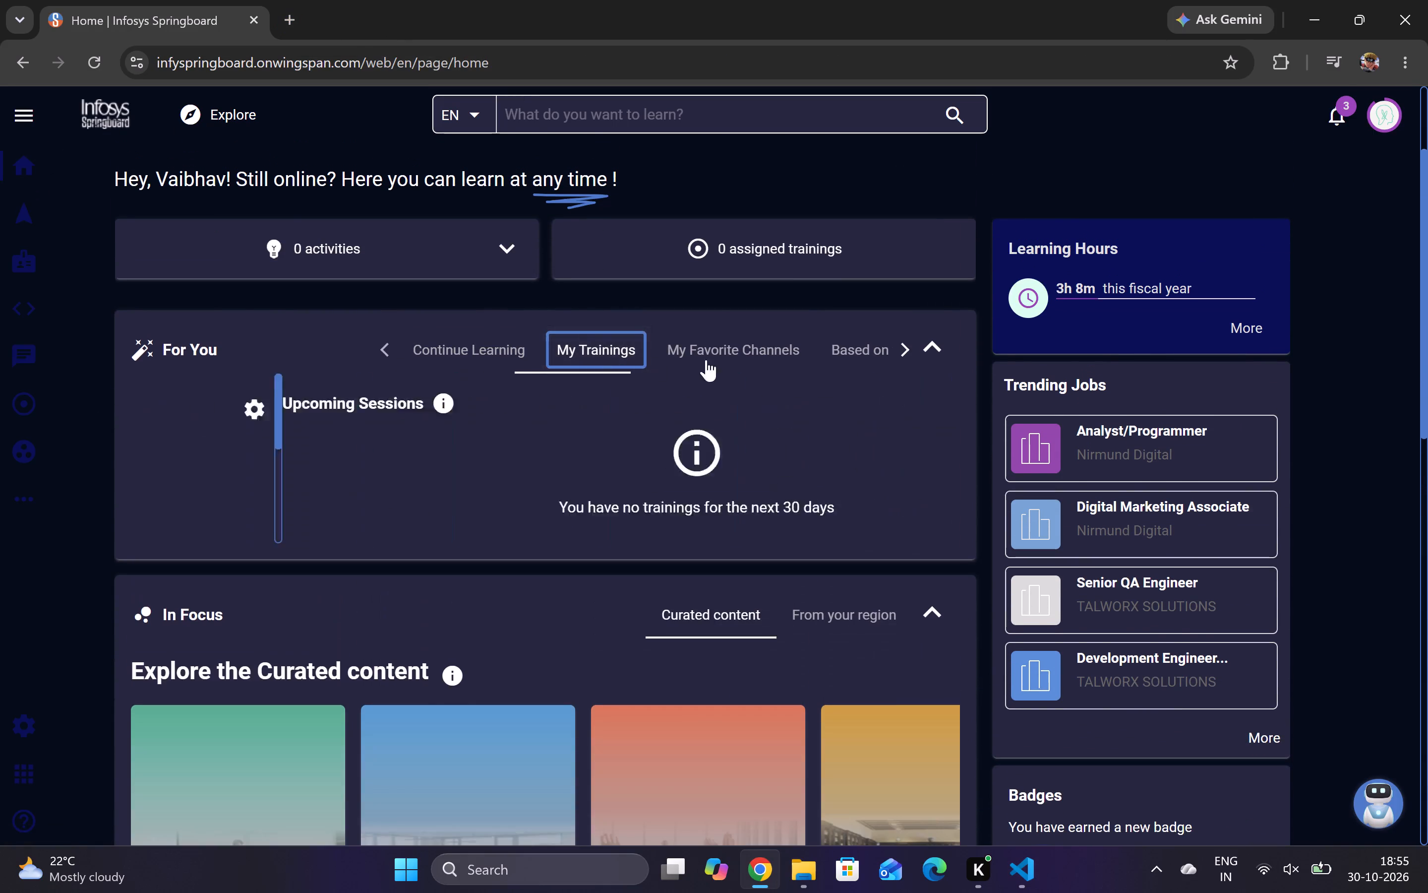
click(736, 359)
click(867, 353)
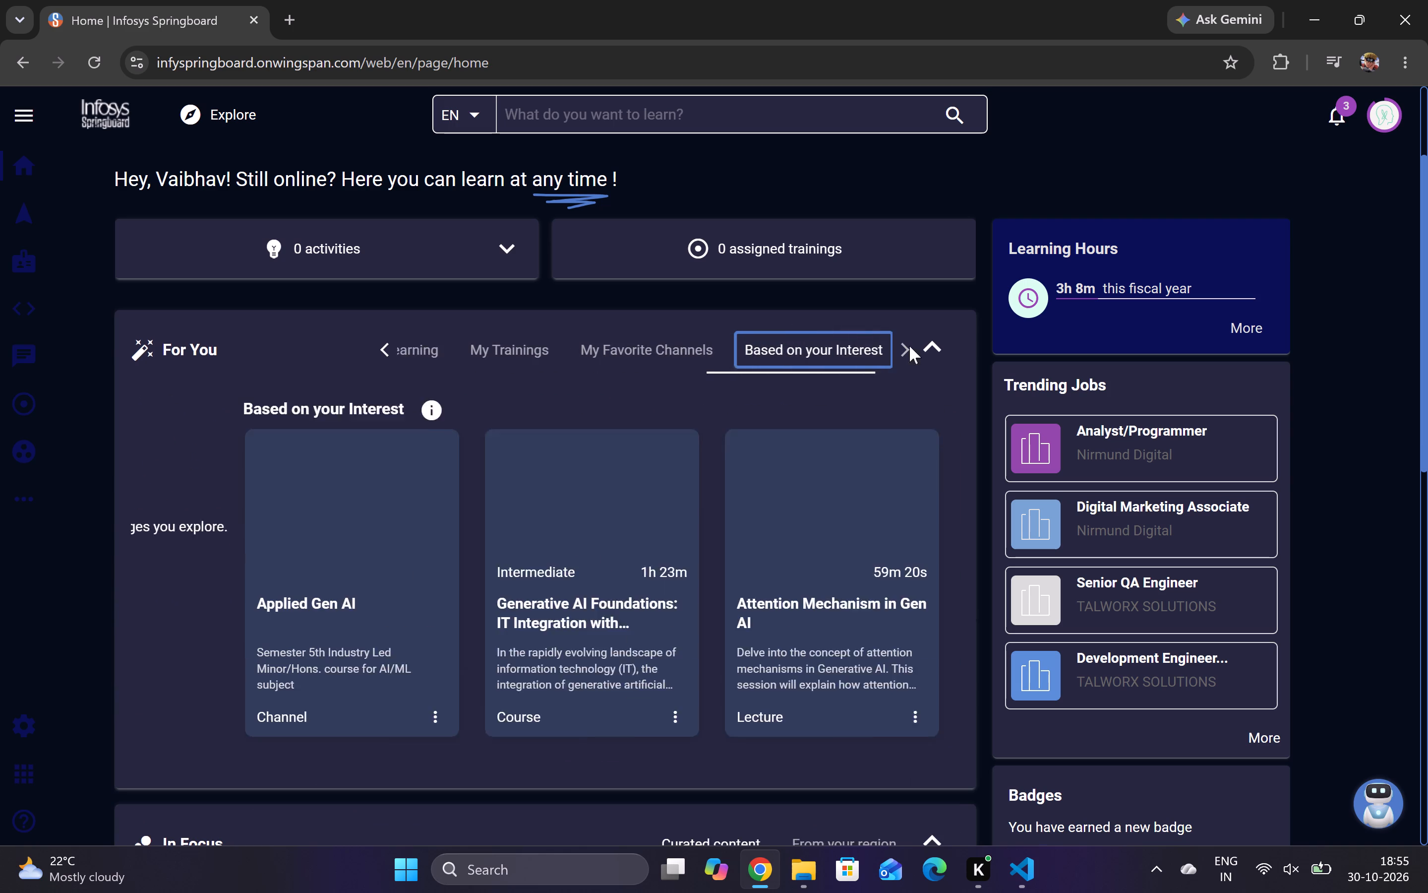
click(651, 343)
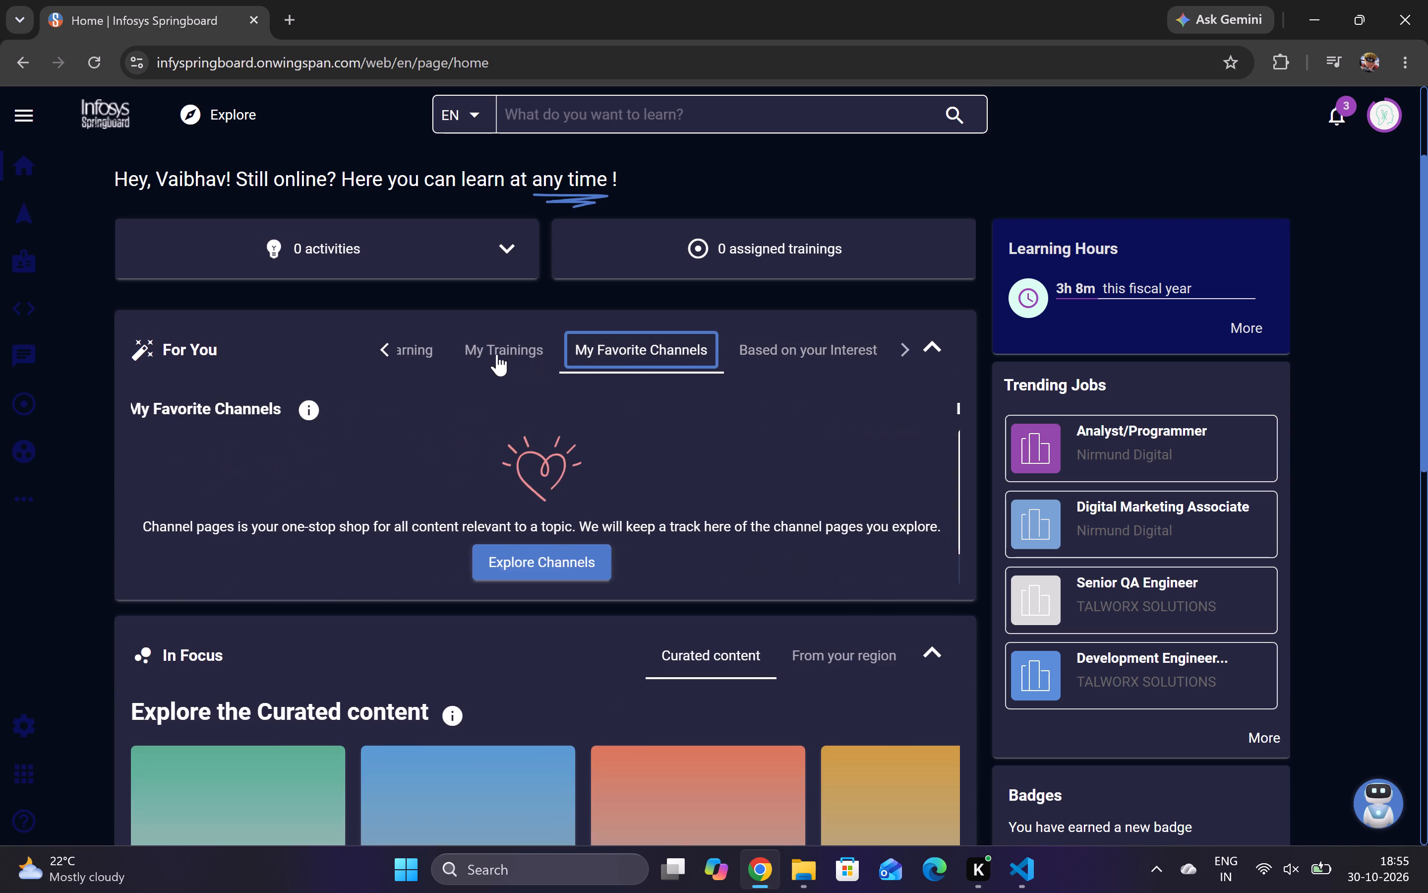
click(496, 352)
click(416, 352)
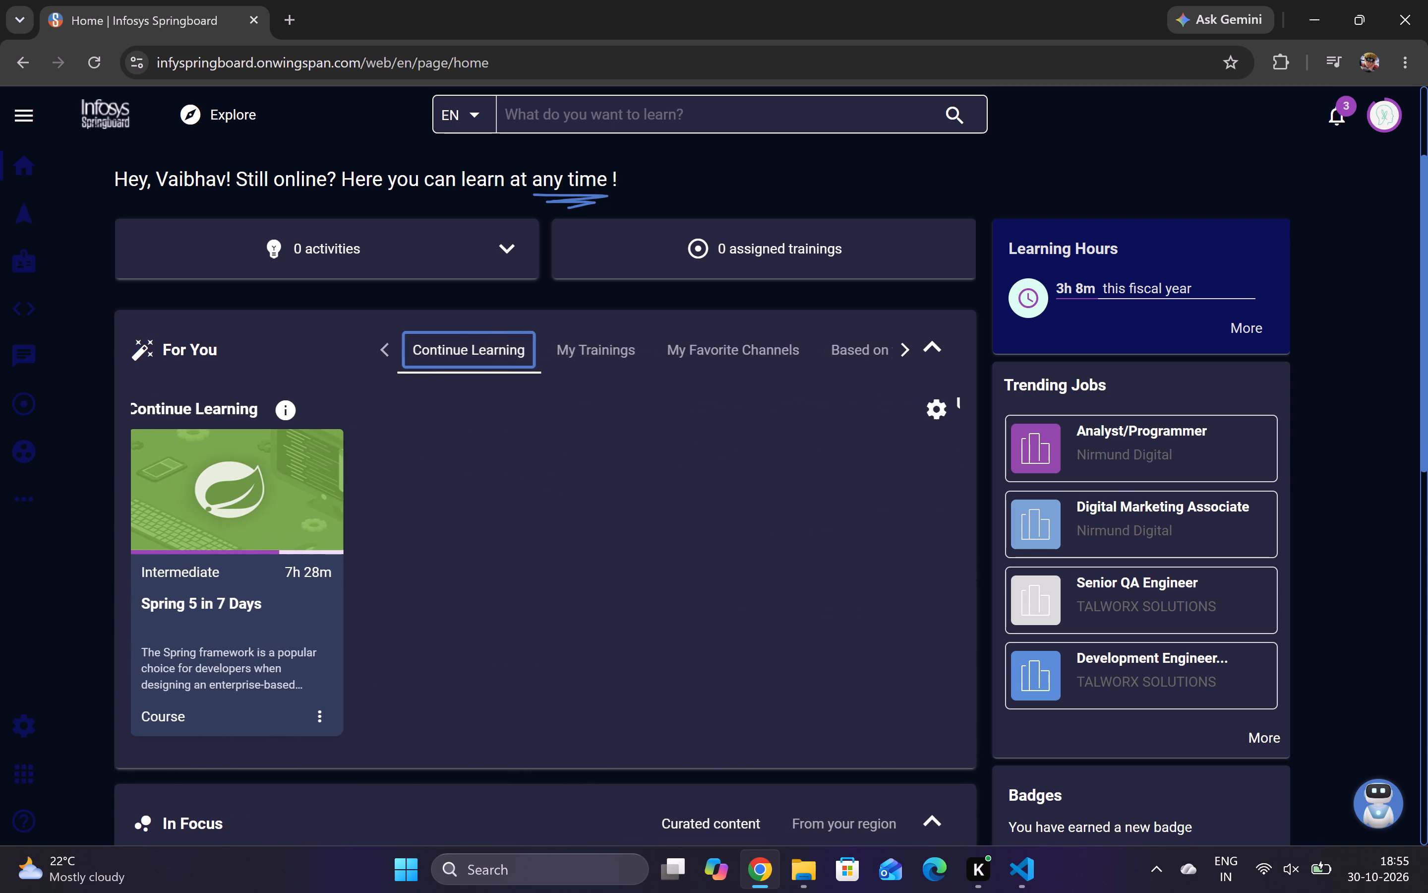
Close the Infosys Springboard browser tab and minimize the Visual Studio Code window.
click(250, 23)
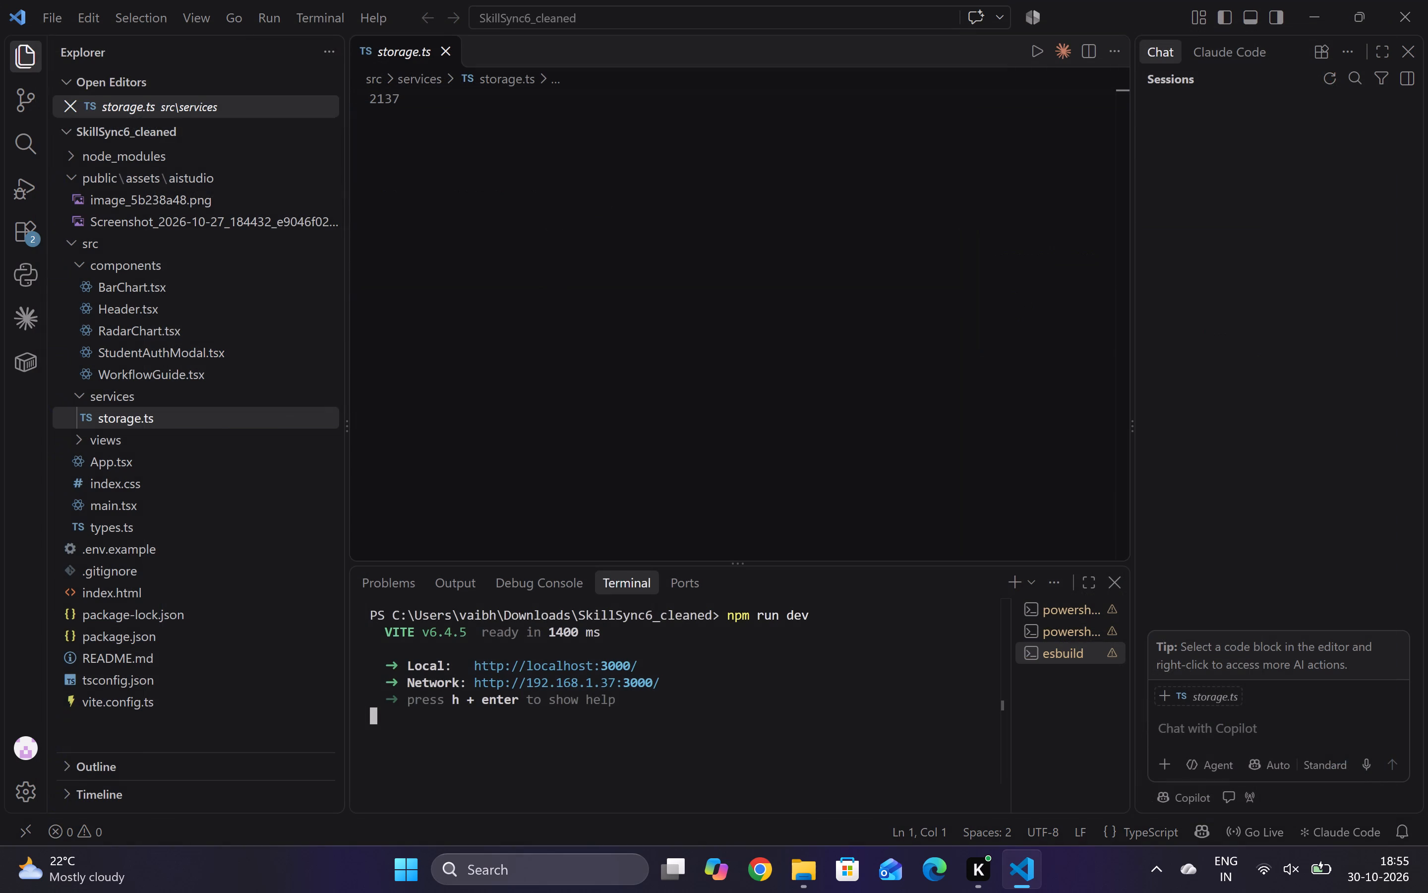
click(1310, 9)
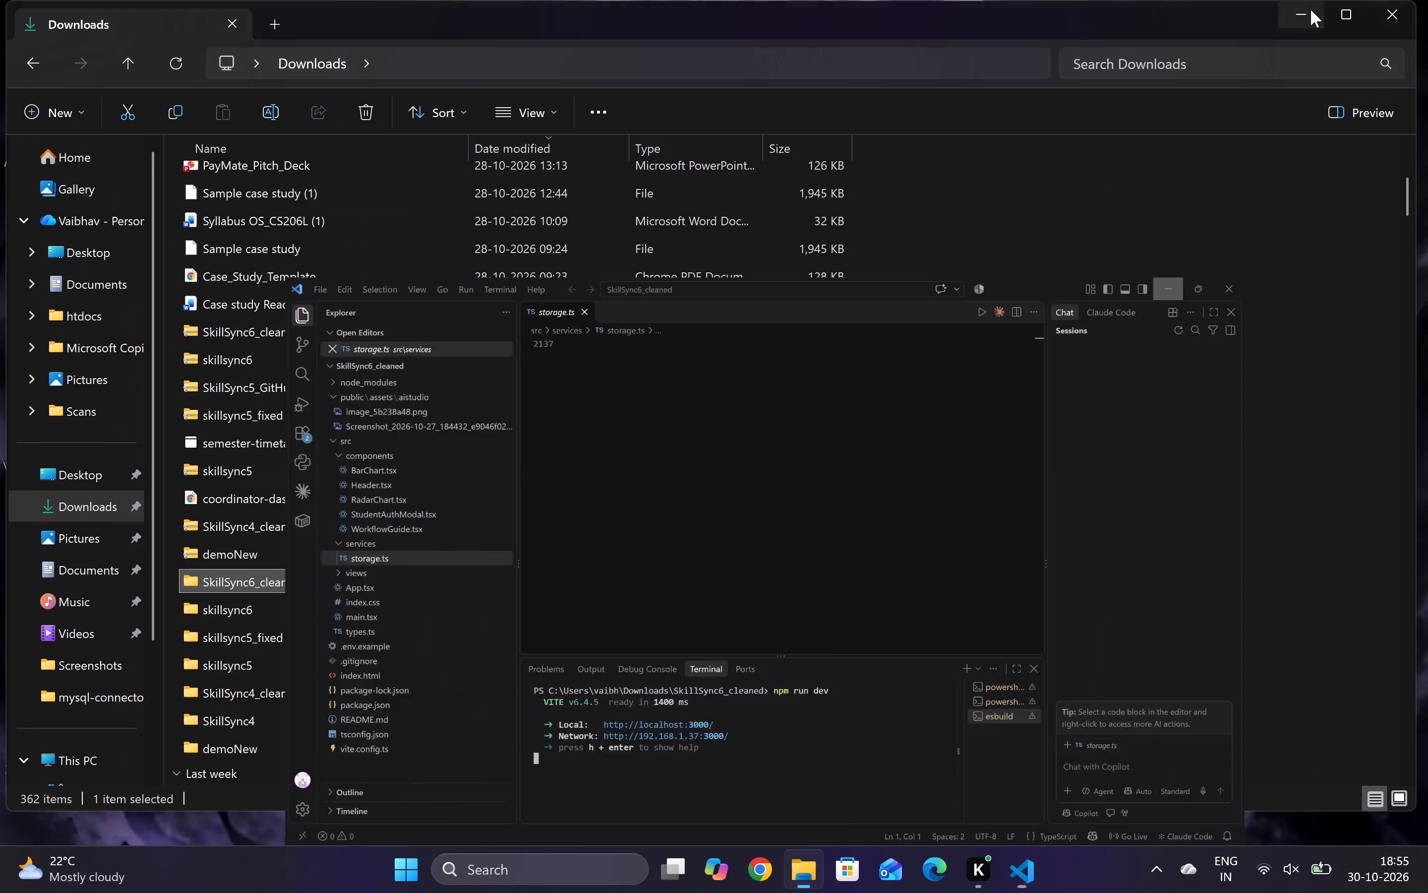
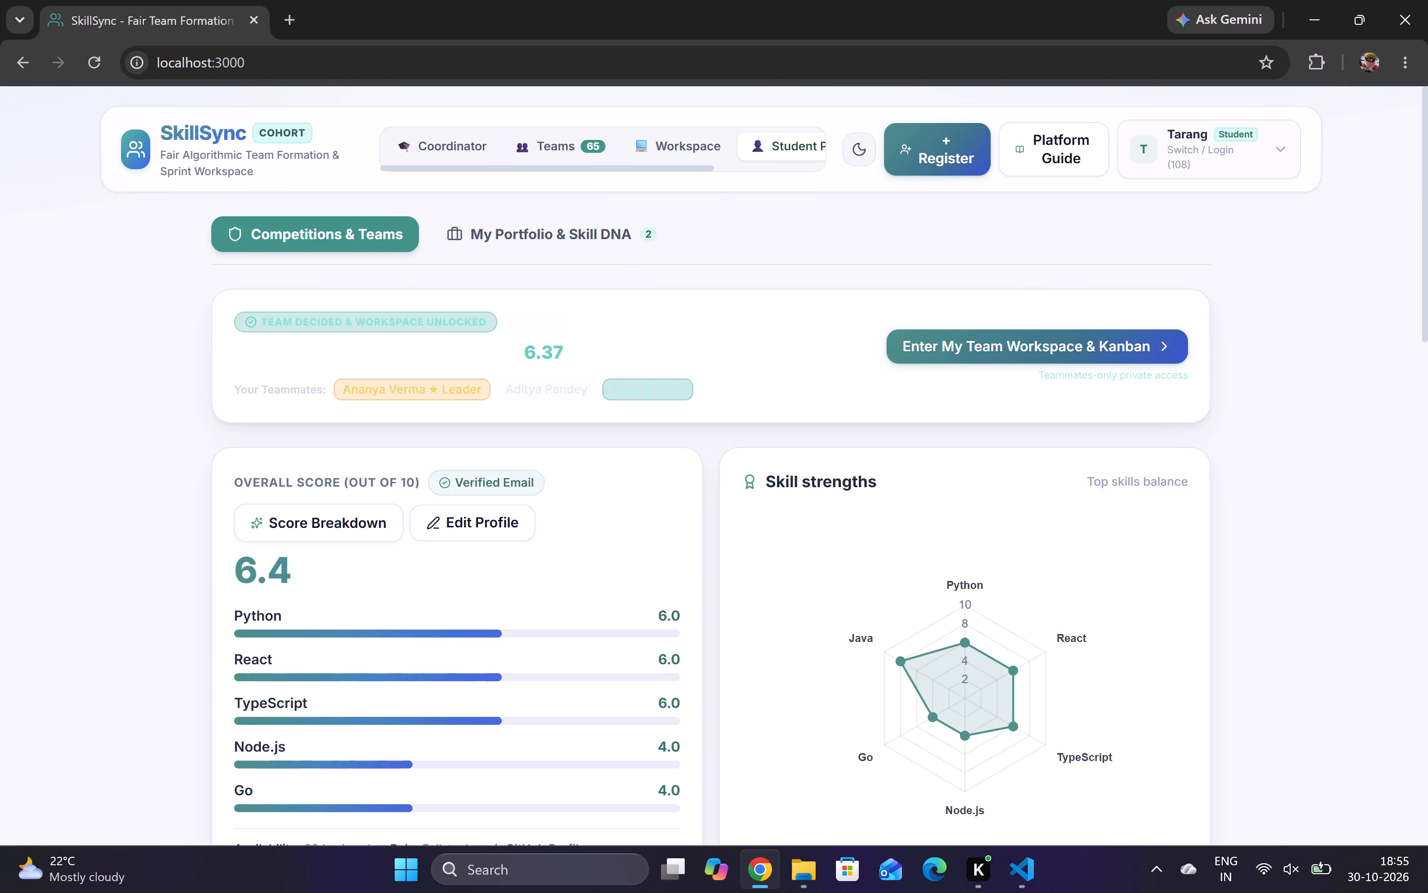
Go to the Coordinator view and open the form for creating a competition.
click(906, 146)
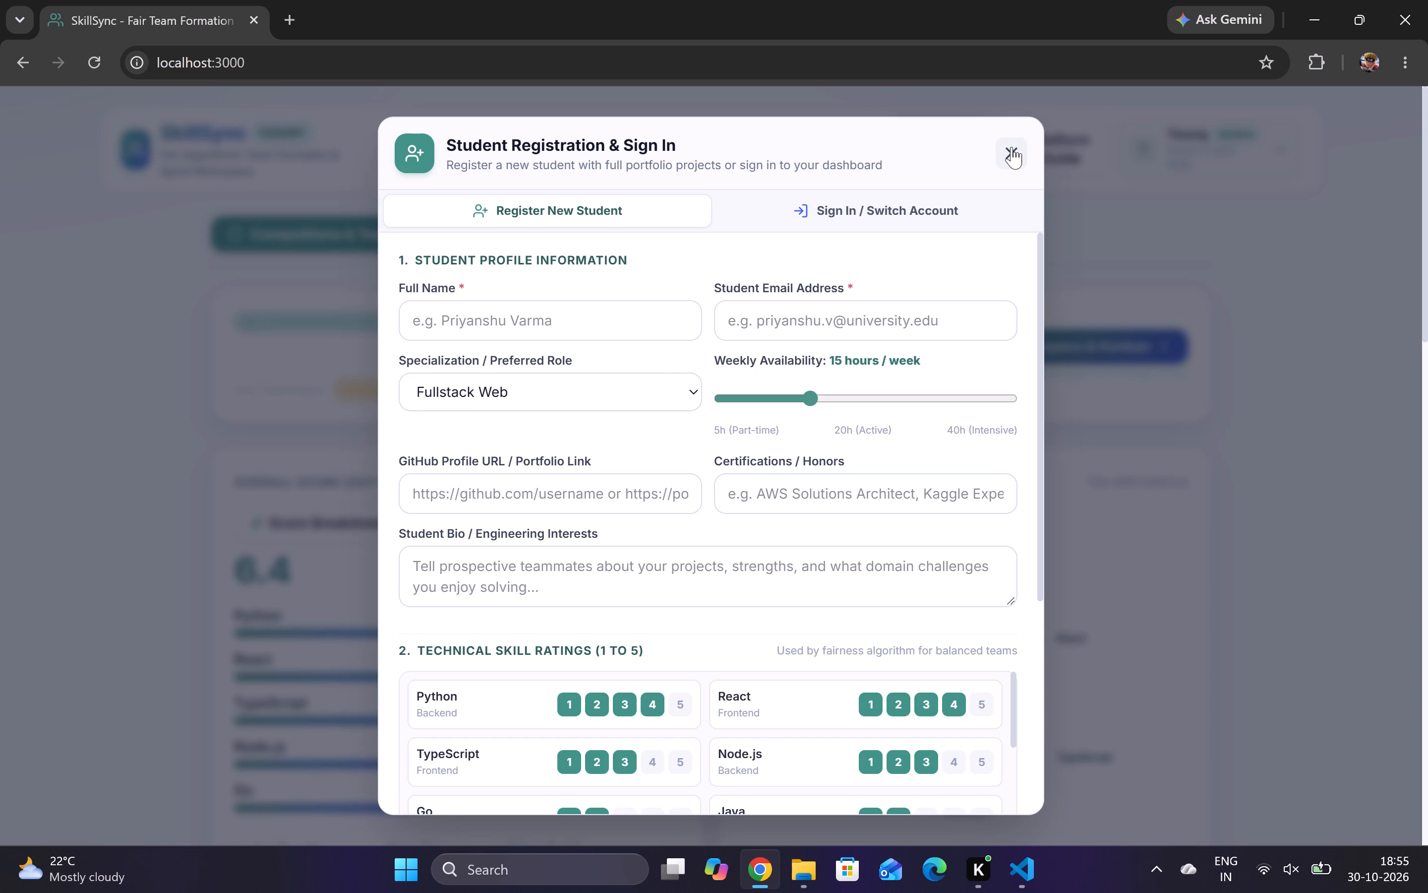
click(1011, 147)
click(453, 149)
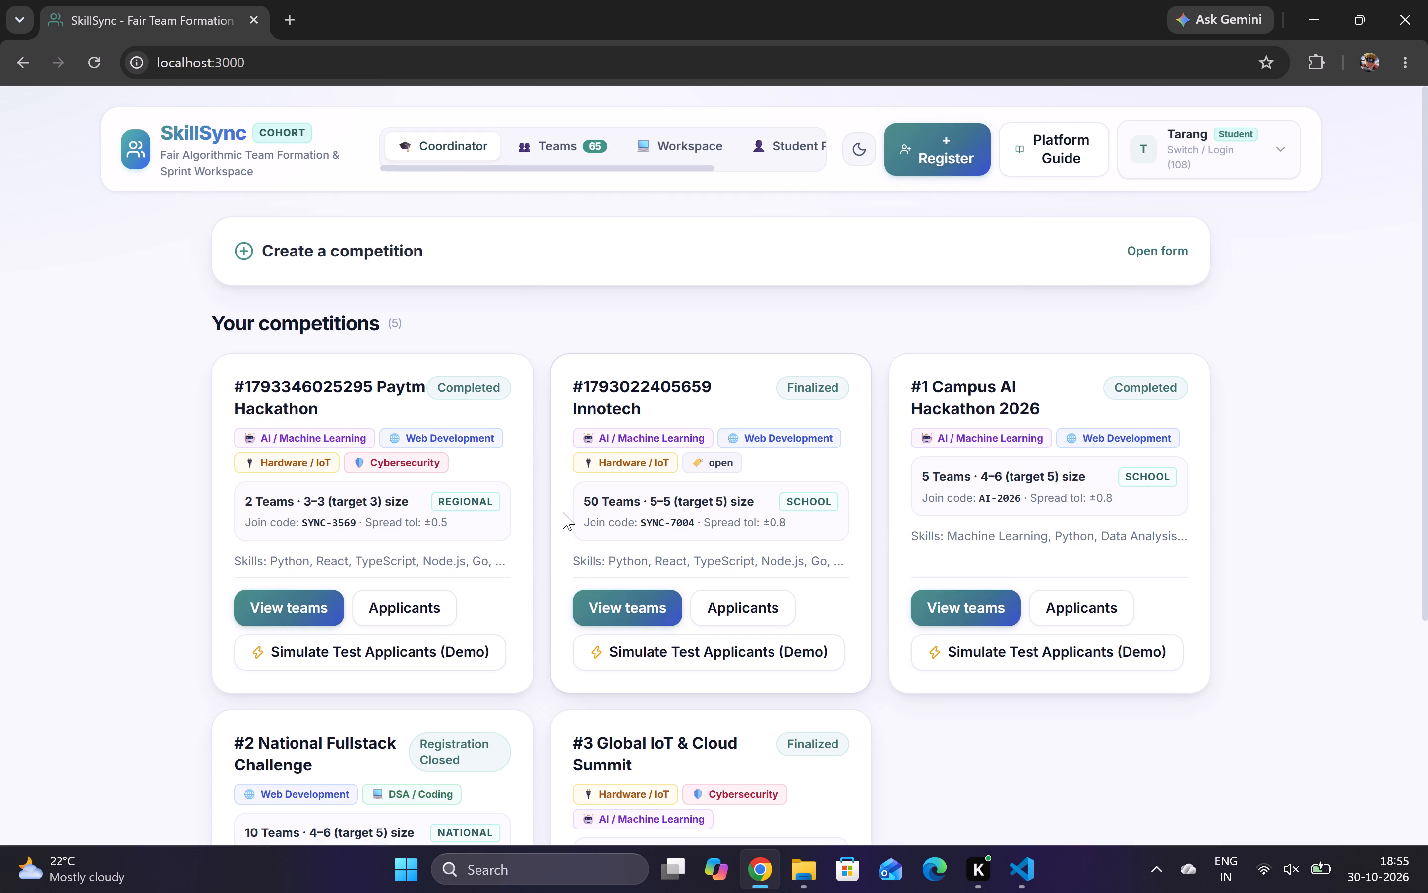
scroll(563, 512, up, 2)
scroll(563, 512, down, 1)
scroll(563, 512, up, 3)
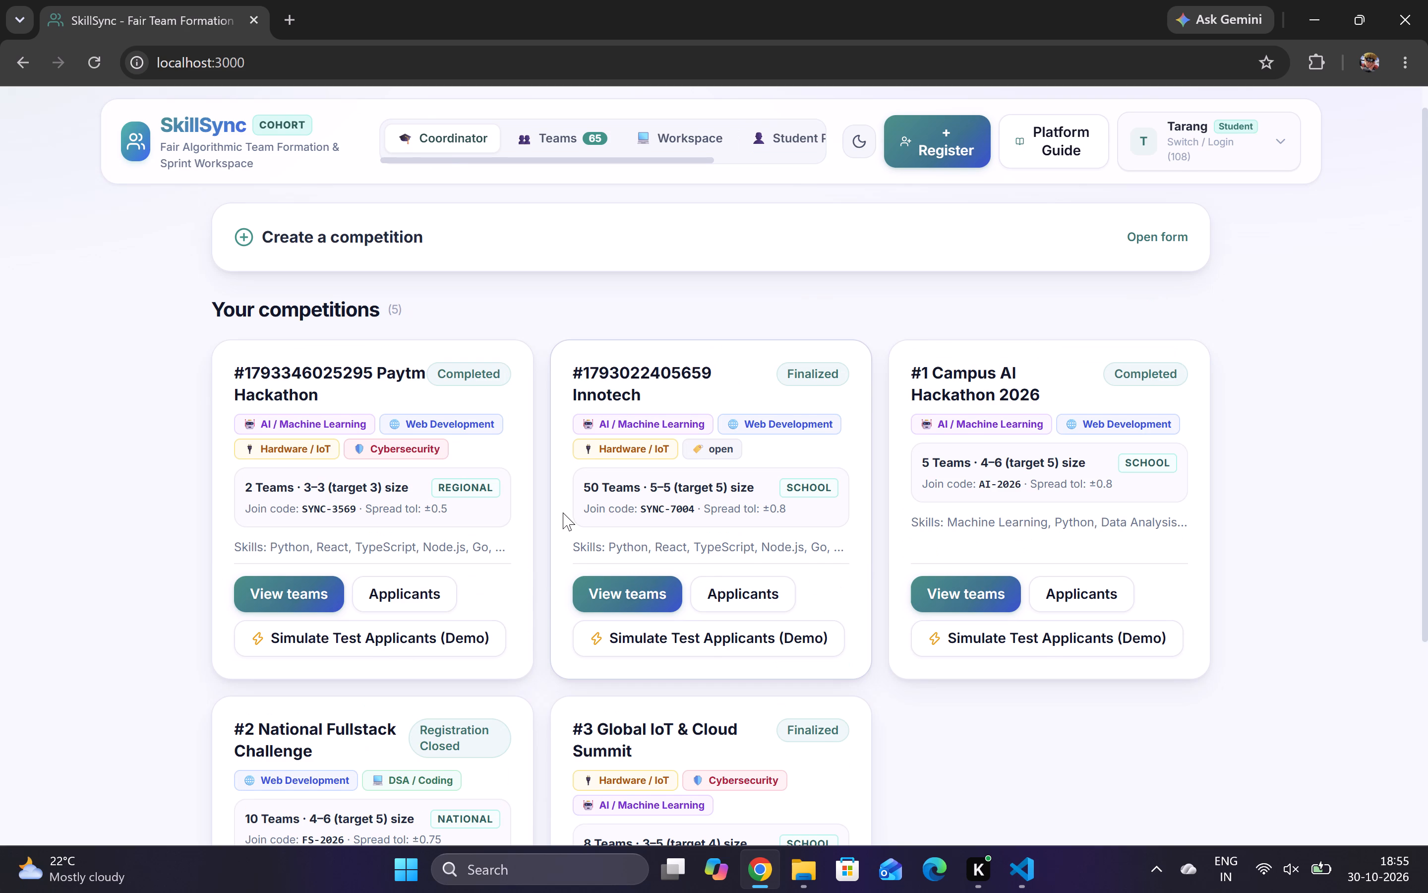
click(617, 258)
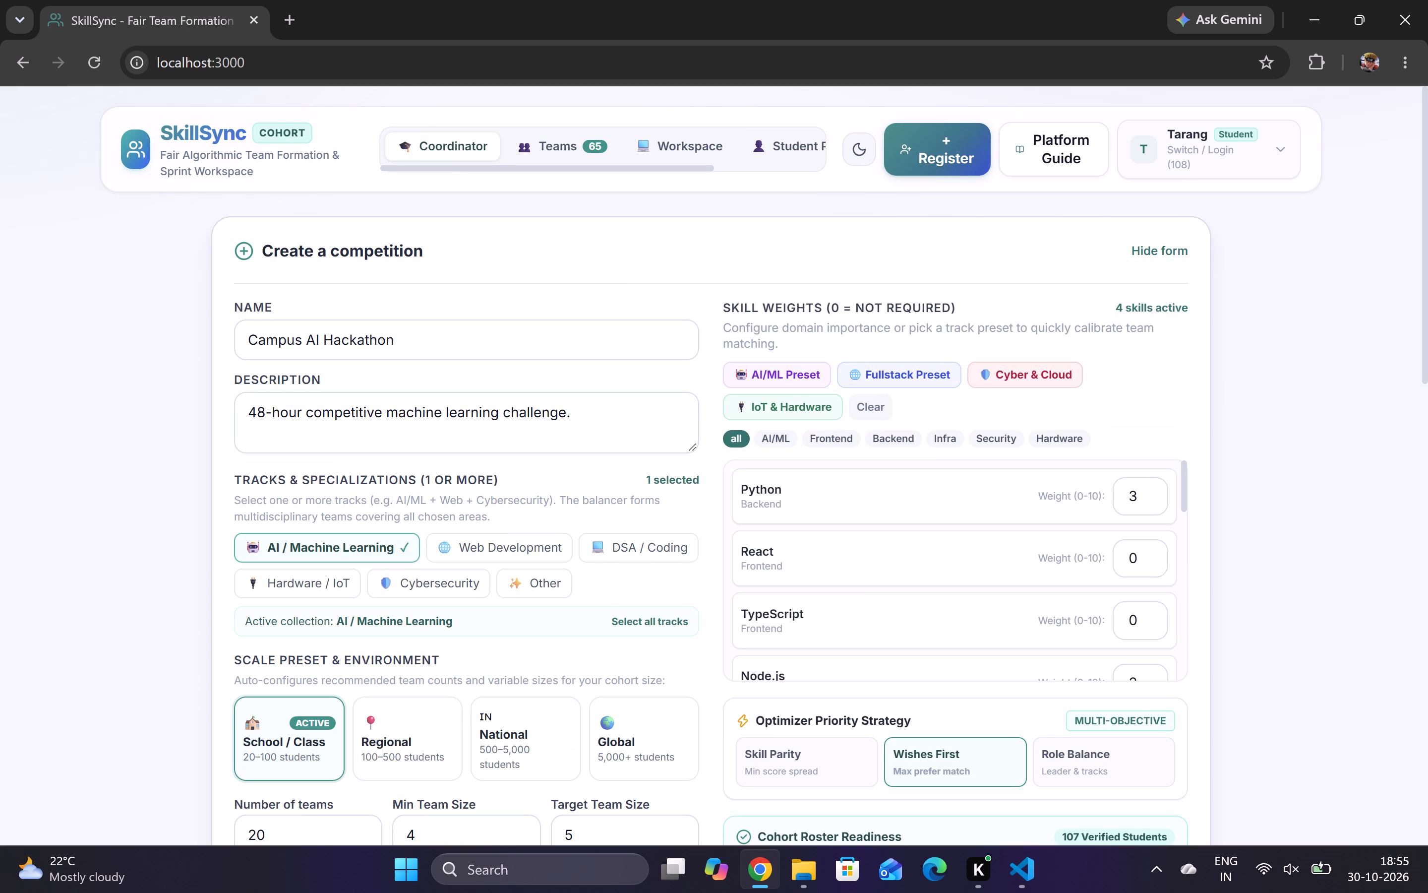
Set the competition name to "Paytm Hackathon 2".
click(428, 339)
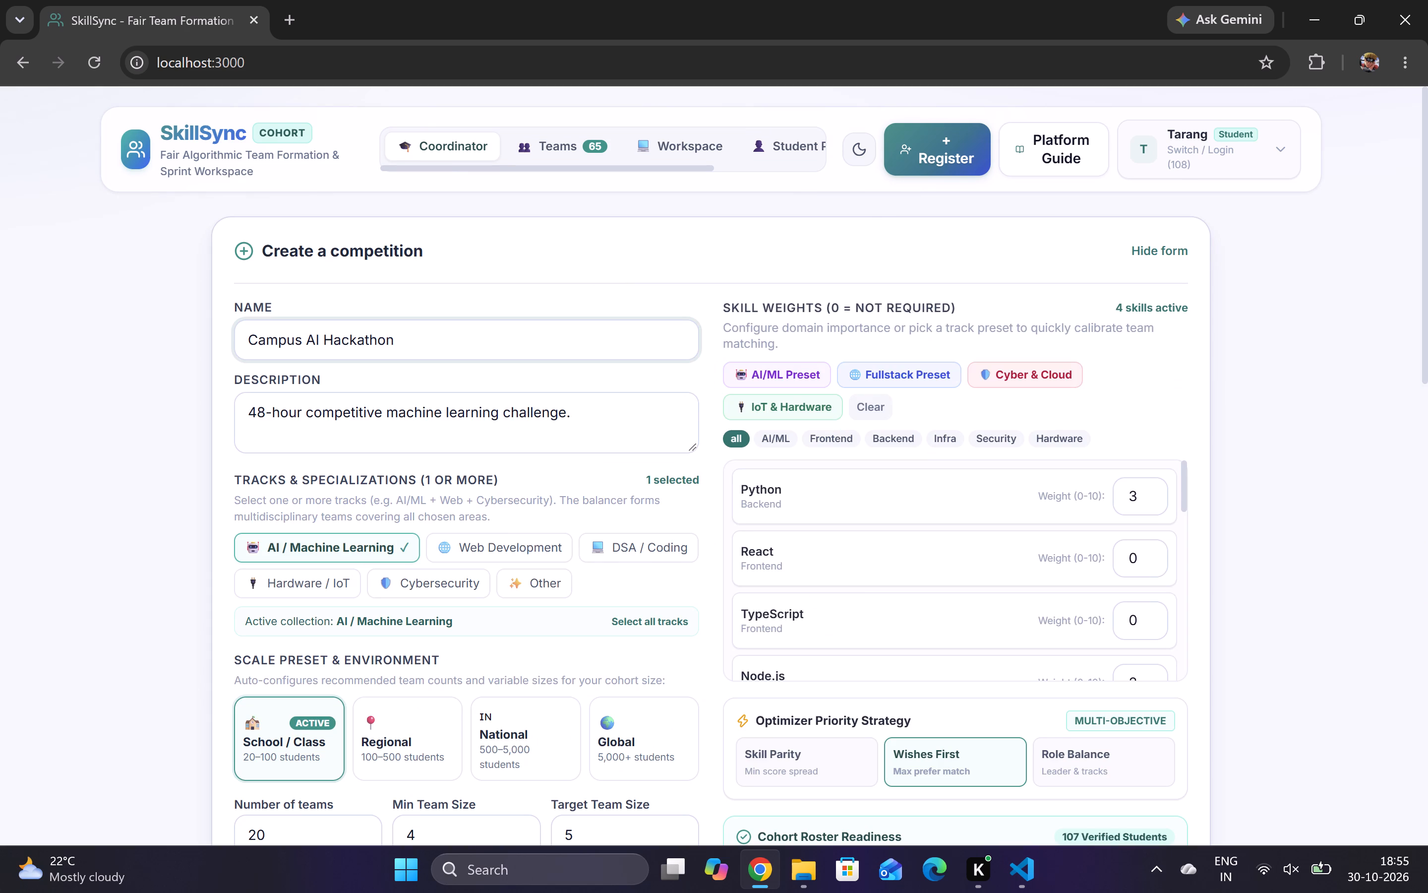
key(BackSpace)
key(BackSpace)
key(BackSpace)
key(BackSpace)
key(BackSpace)
key(BackSpace)
key(BackSpace)
key(BackSpace)
key(BackSpace)
key(BackSpace)
key(BackSpace)
key(BackSpace)
key(BackSpace)
key(BackSpace)
key(BackSpace)
key(BackSpace)
key(BackSpace)
key(BackSpace)
key(BackSpace)
key(BackSpace)
text(Pat\)
key(BackSpace)
key(BackSpace)
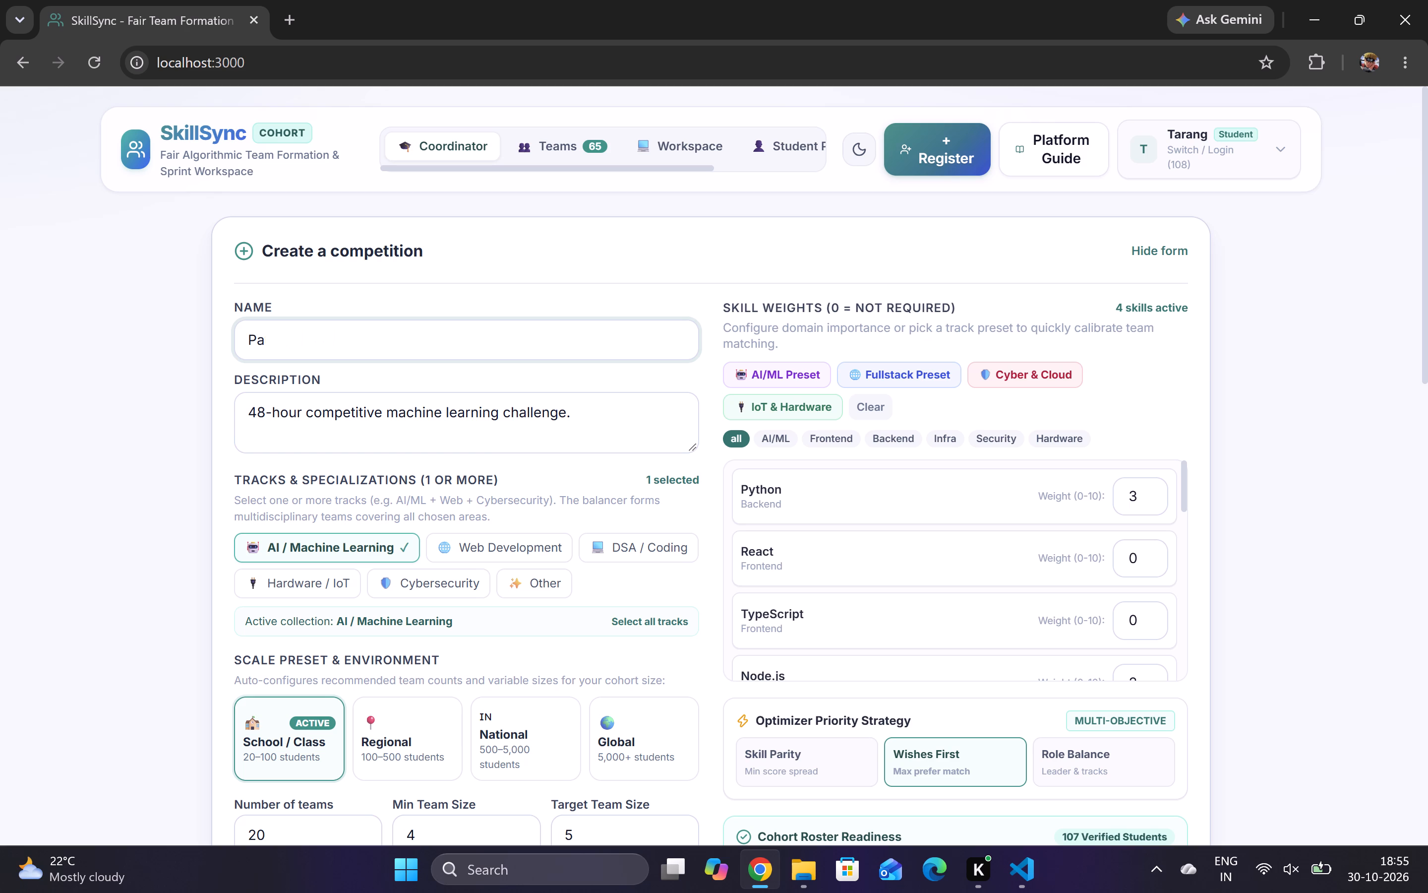
text(ytm Hac)
text(ka)
text(thon 2)
Replace the competition description with "8-hours".
drag(575, 417, 307, 425)
drag(302, 423, 218, 419)
key(BackSpace)
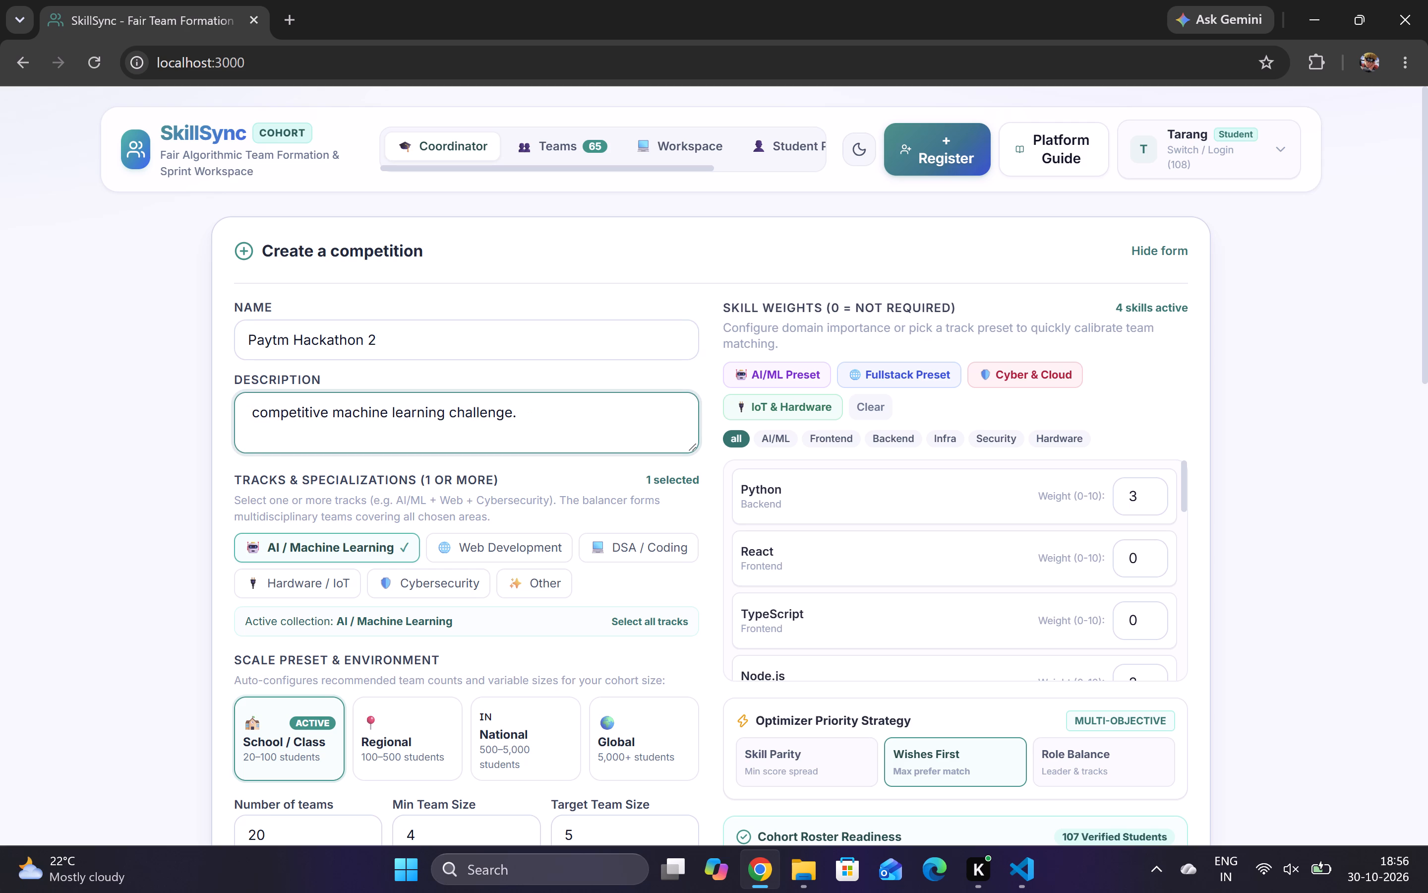
click(512, 411)
drag(512, 411, 186, 446)
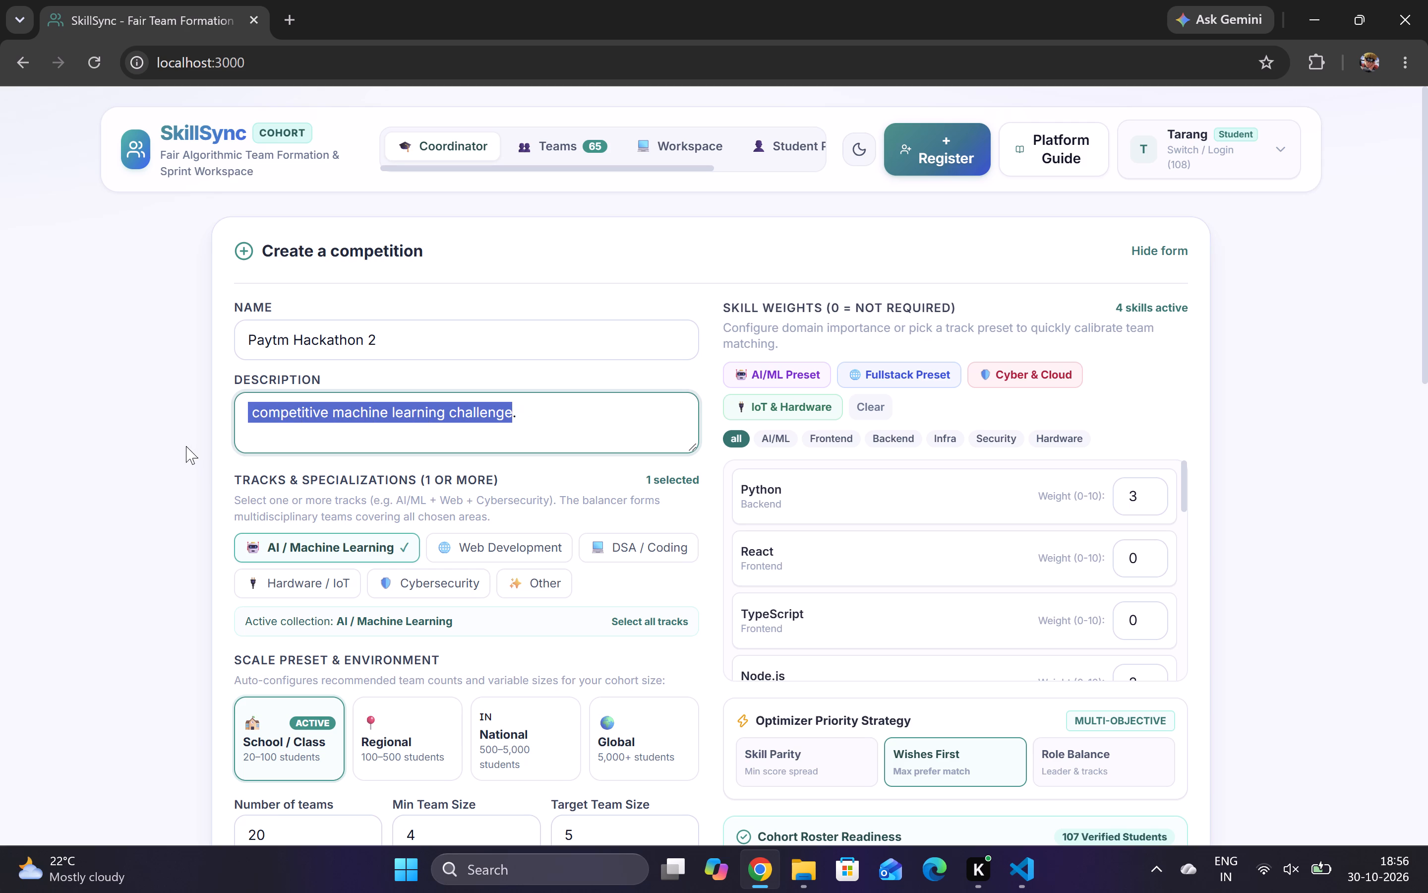
key(BackSpace)
key(Right)
key(BackSpace)
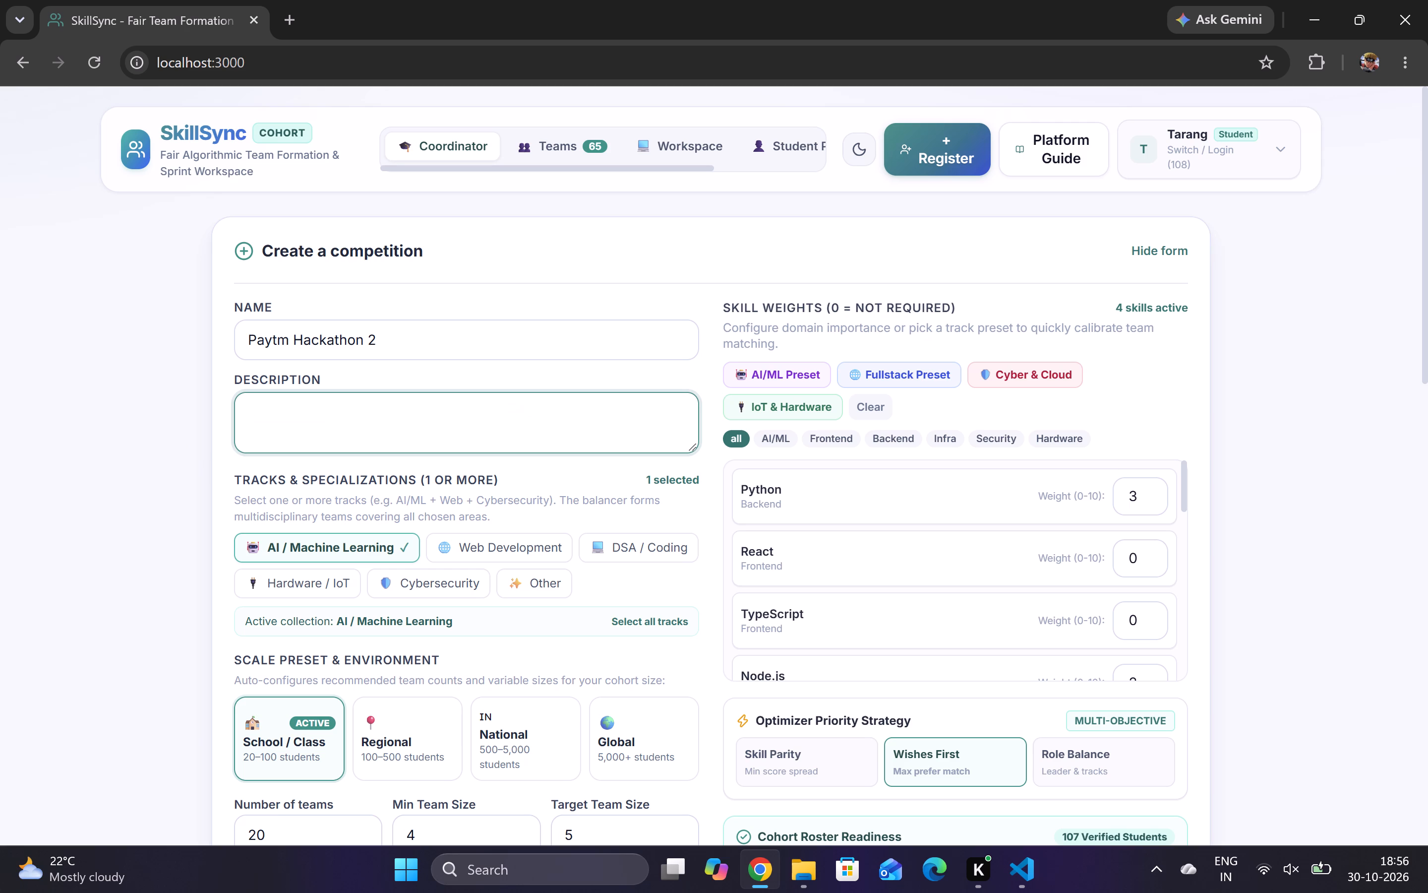
text(48)
key(BackSpace)
key(BackSpace)
text(8 hou)
key(BackSpace)
key(BackSpace)
key(BackSpace)
key(BackSpace)
text(- hours)
key(space)
key(Down)
key(Left)
key(Left)
key(Left)
key(Left)
key(Left)
key(Left)
key(Left)
key(Left)
key(space)
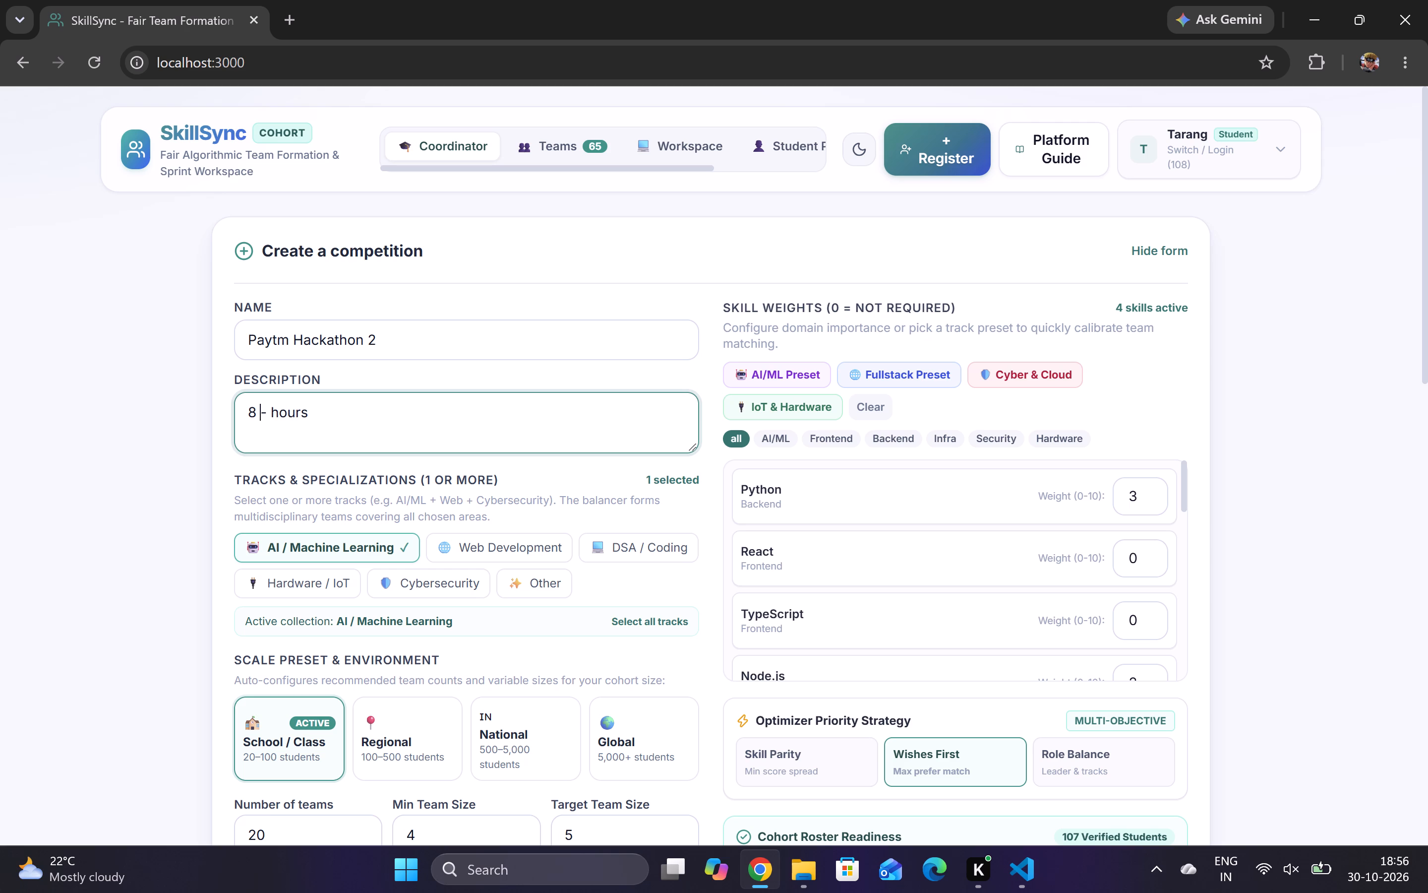
key(Right)
key(Right)
key(BackSpace)
key(Left)
key(Left)
key(Right)
key(BackSpace)
key(Right)
key(Right)
key(Right)
key(Right)
key(Right)
key(Right)
key(space)
Add the Web Development, Hardware / IoT and Cybersecurity tracks to the competition's specializations.
click(524, 542)
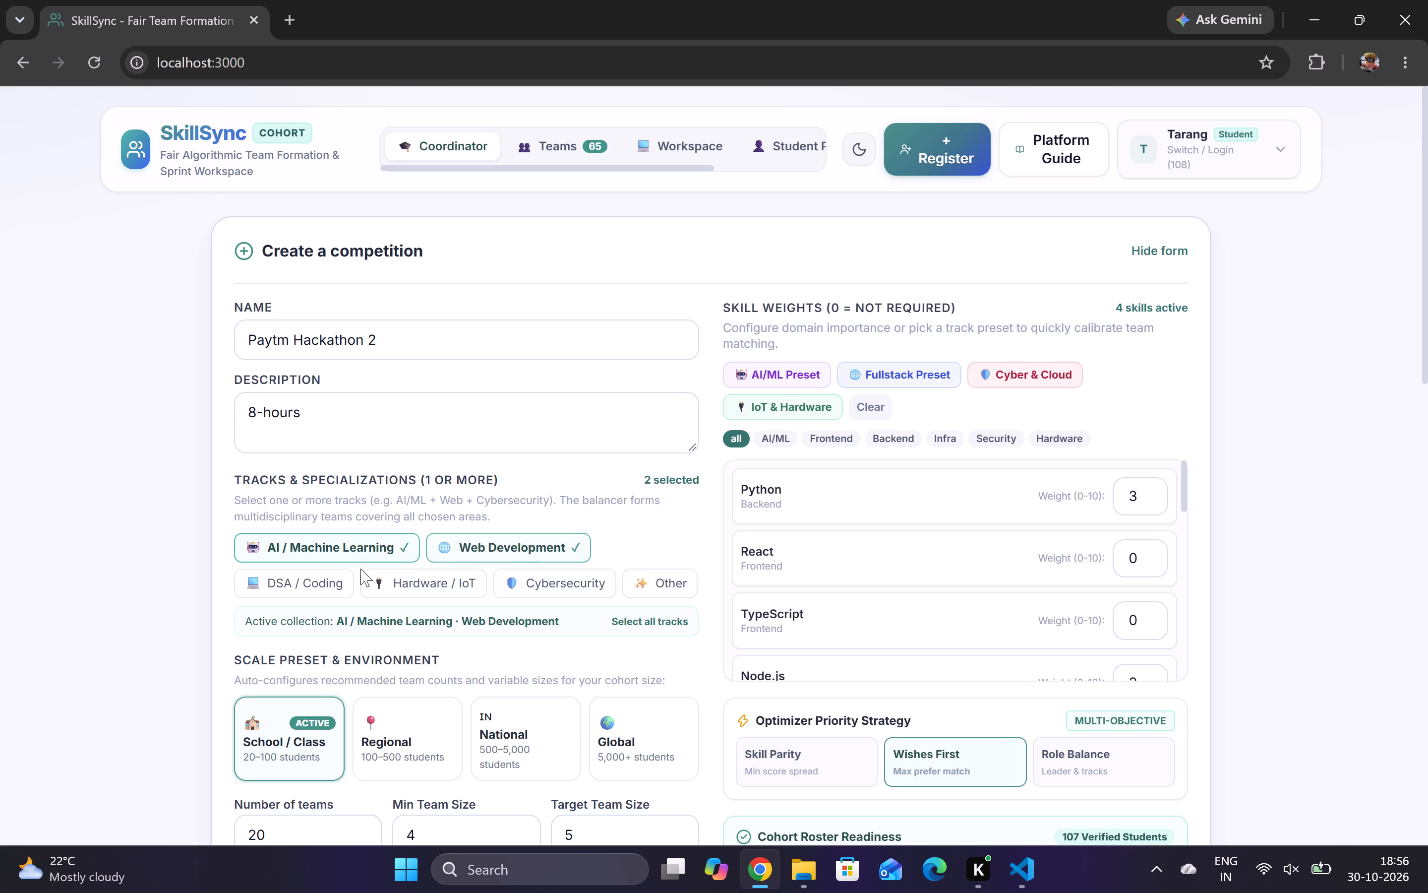
click(412, 584)
click(545, 576)
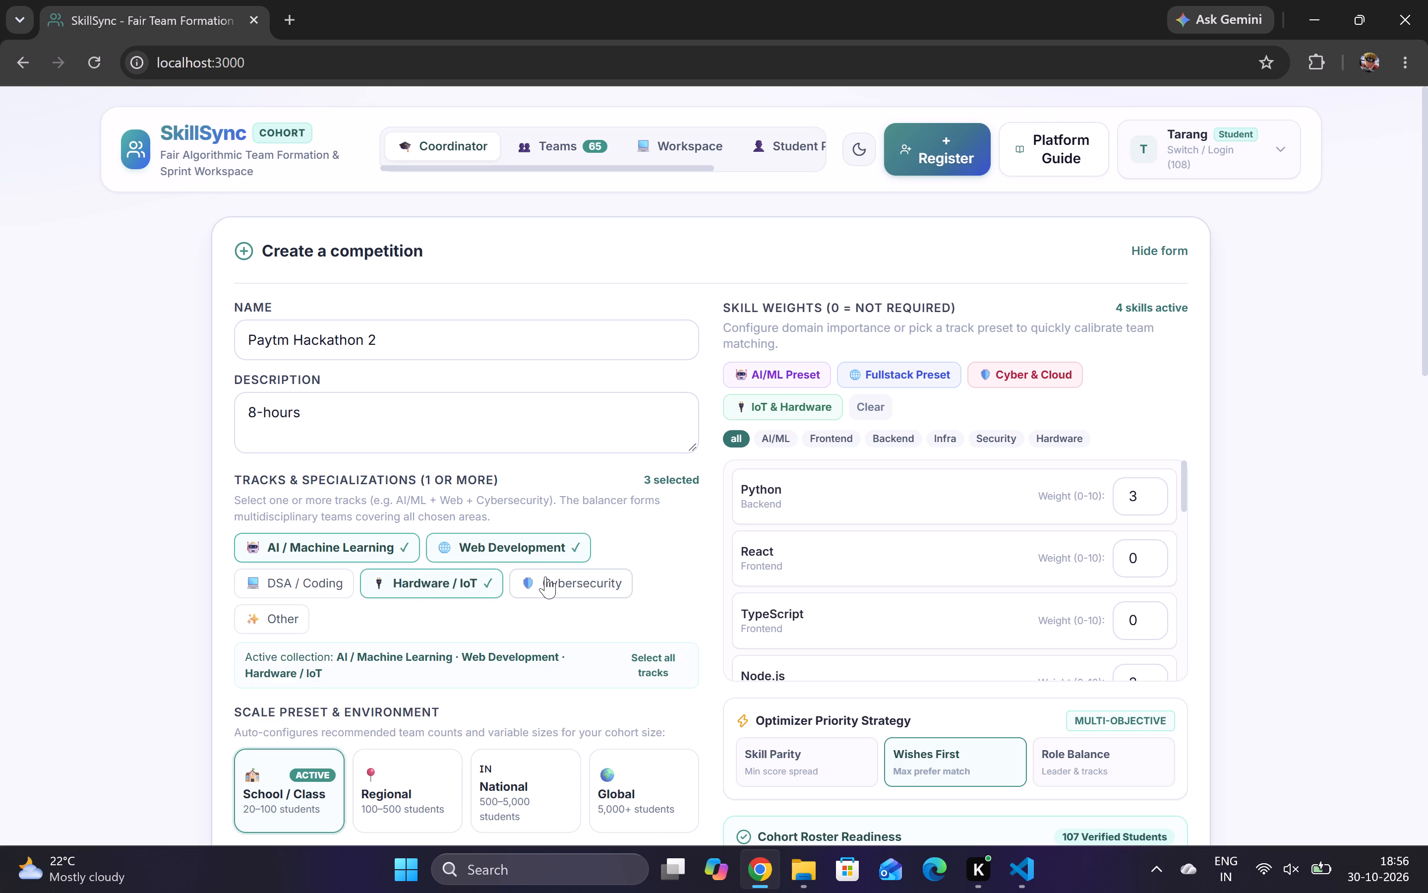
Choose the National scale preset and set the number of teams to 2.
scroll(453, 608, down, 2)
click(498, 607)
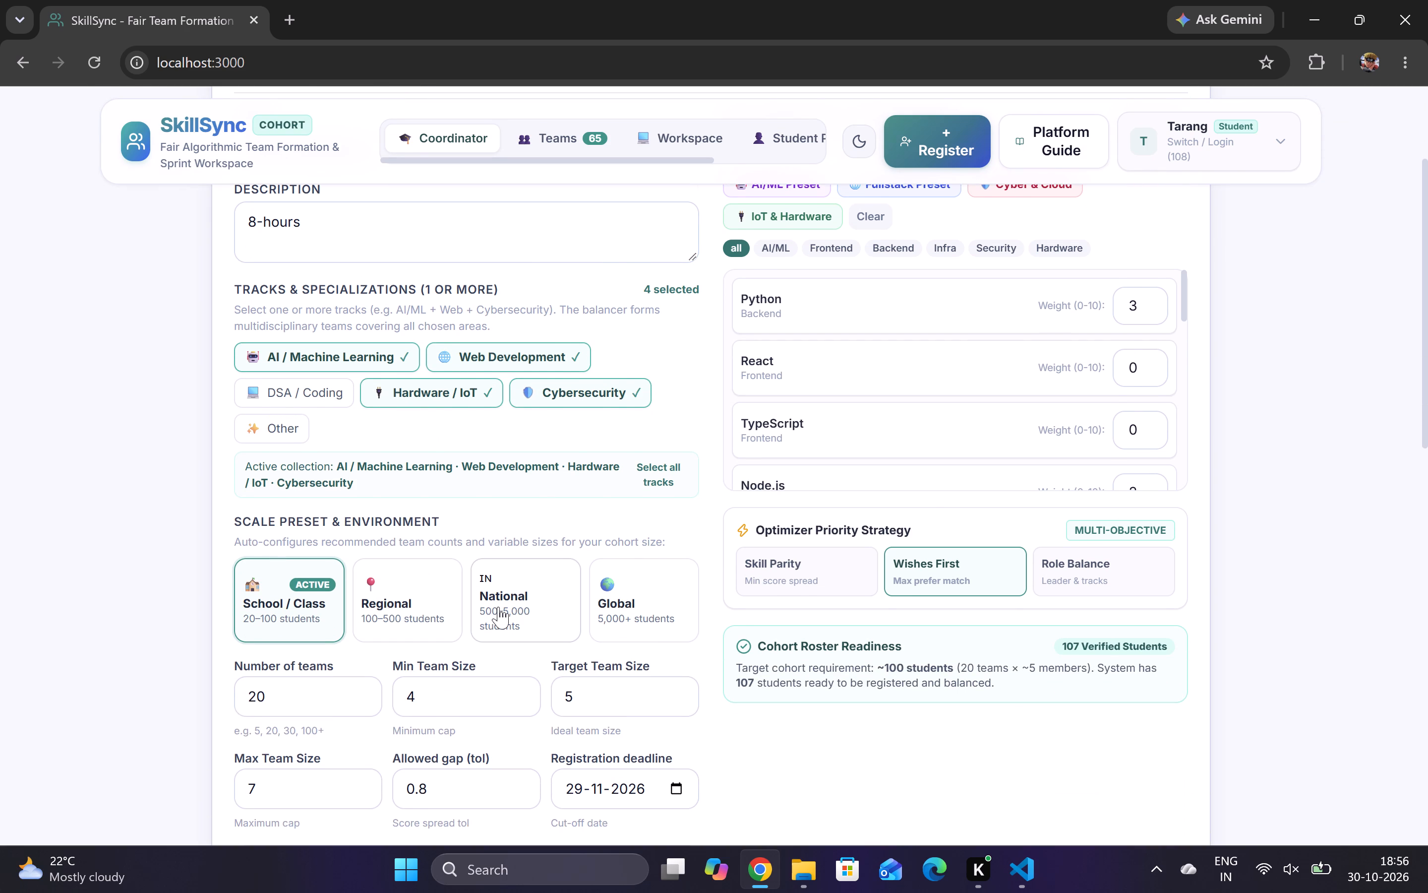
click(270, 709)
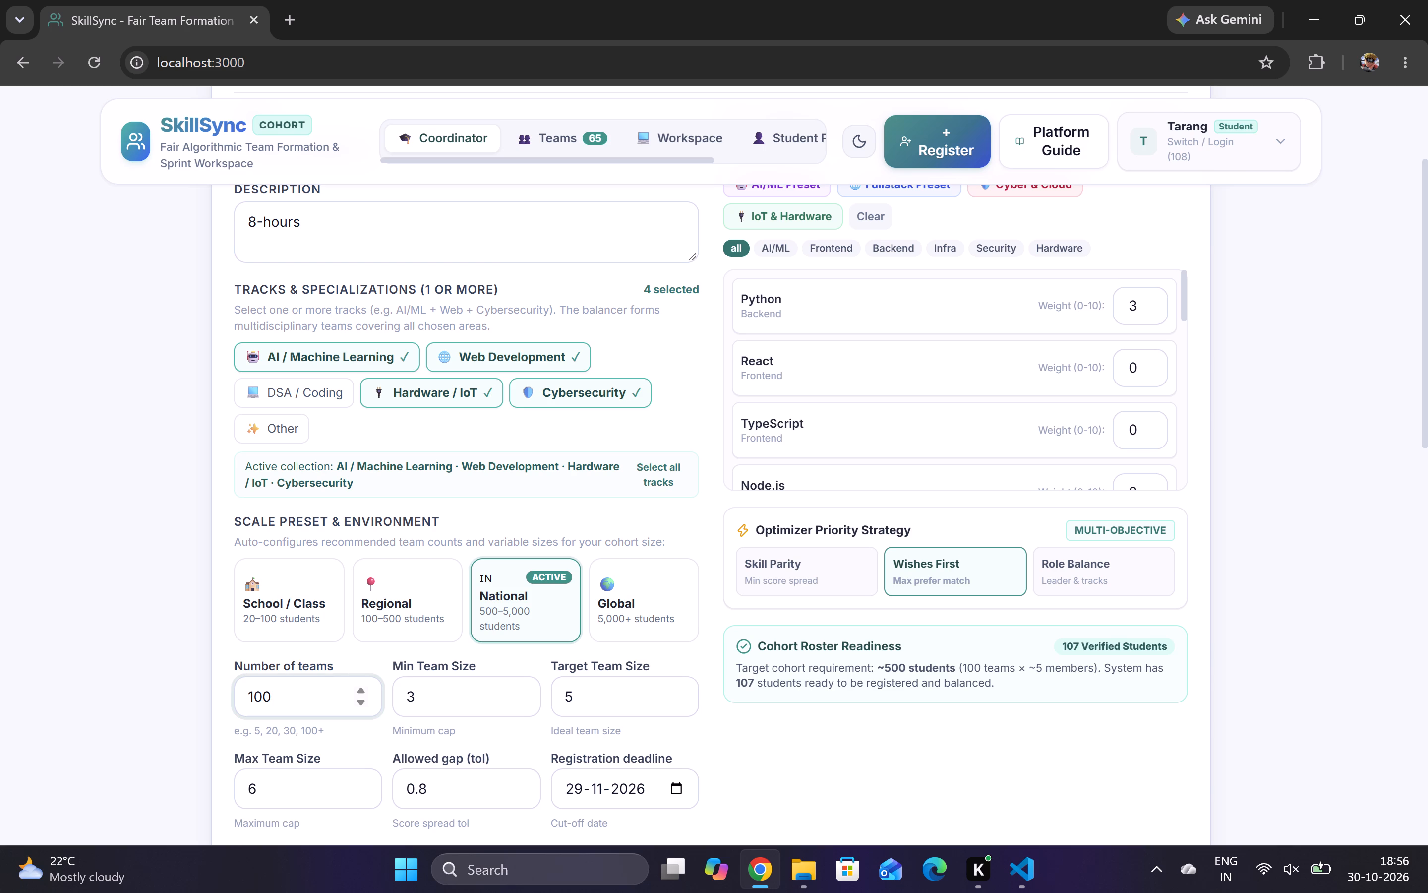
key(BackSpace)
key(BackSpace)
key(BackSpace)
key(BackSpace)
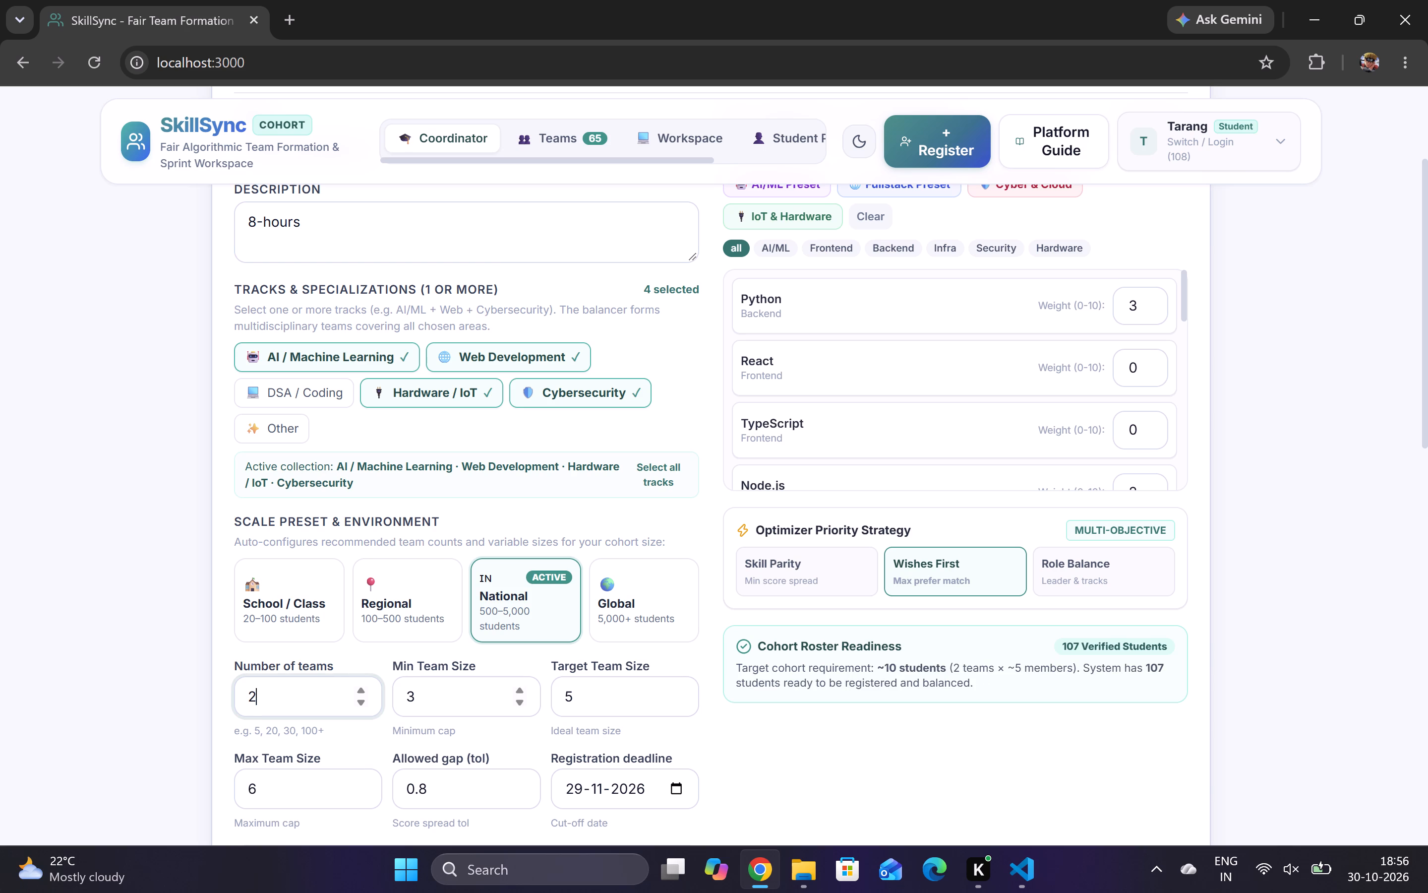
Set the competition's target team size to 3.
click(585, 691)
key(BackSpace)
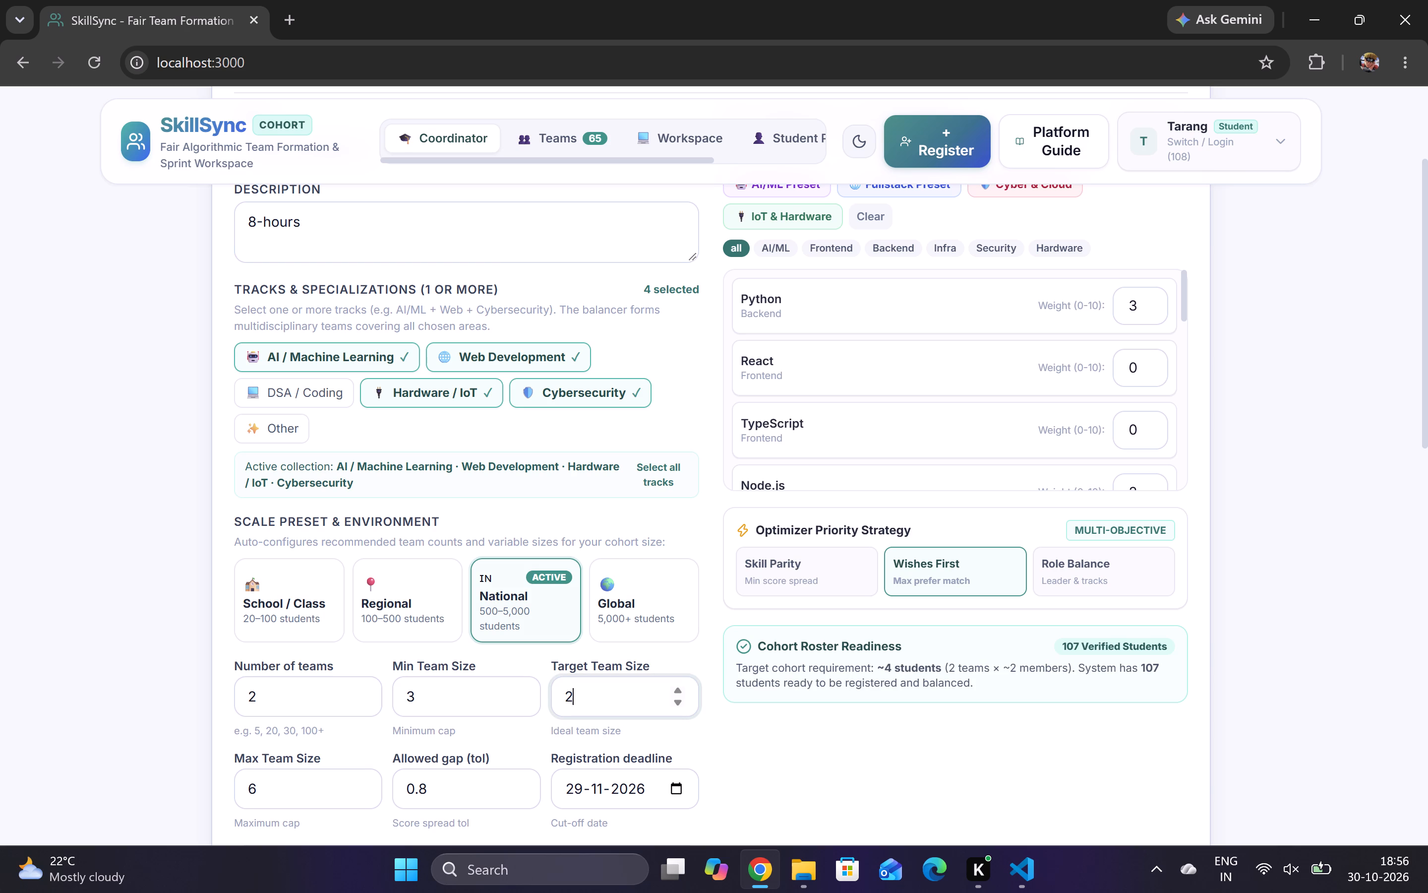
key(3)
key(BackSpace)
key(3)
key(Left)
key(BackSpace)
Set the competition's maximum team size to 3.
click(261, 789)
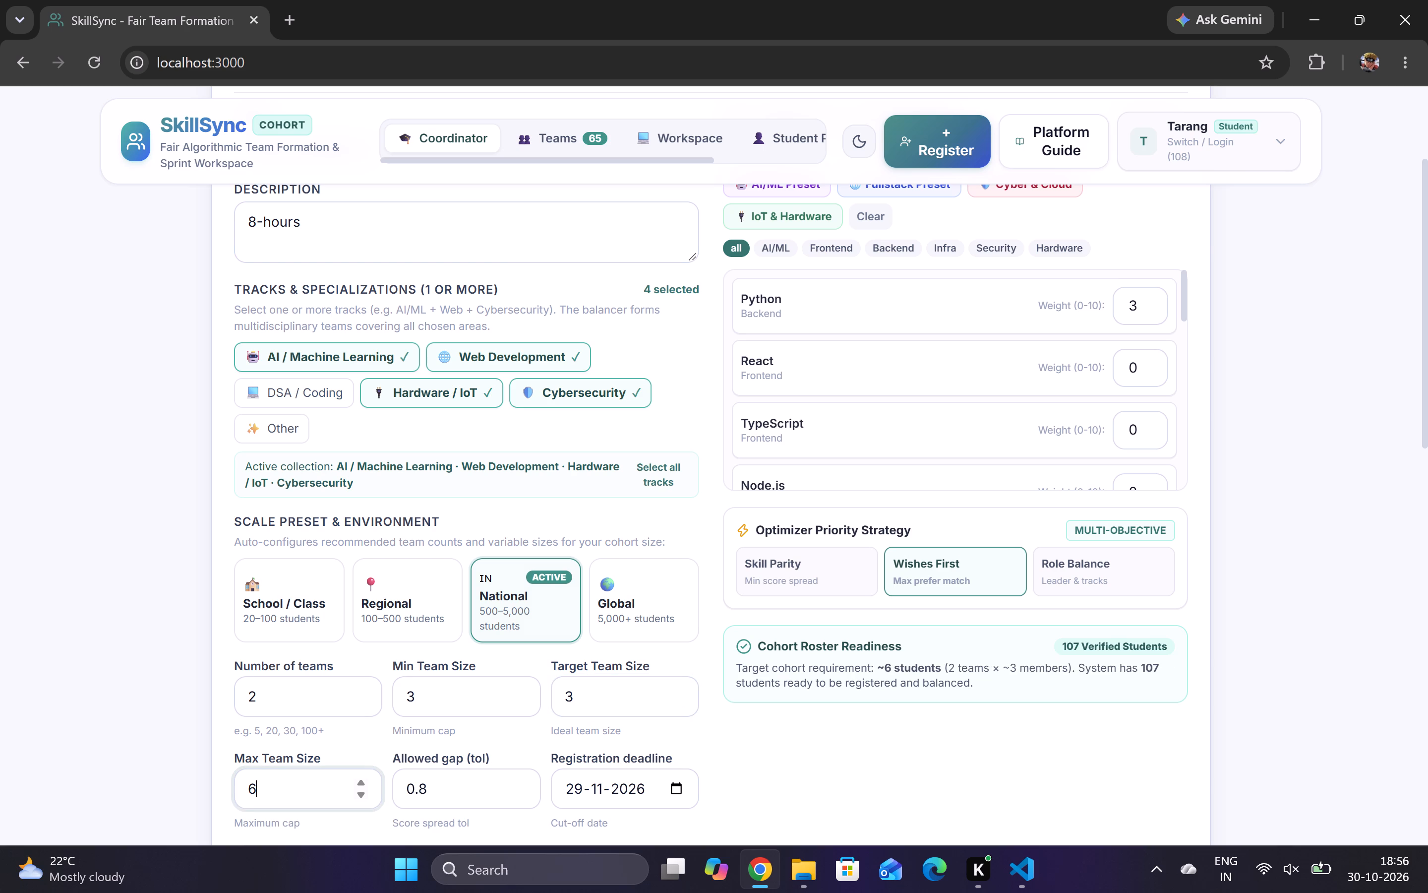
key(BackSpace)
key(BackSpace)
key(BackSpace)
key(3)
key(Left)
key(BackSpace)
Set the competition's allowed gap tolerance to 0.7.
click(435, 786)
key(BackSpace)
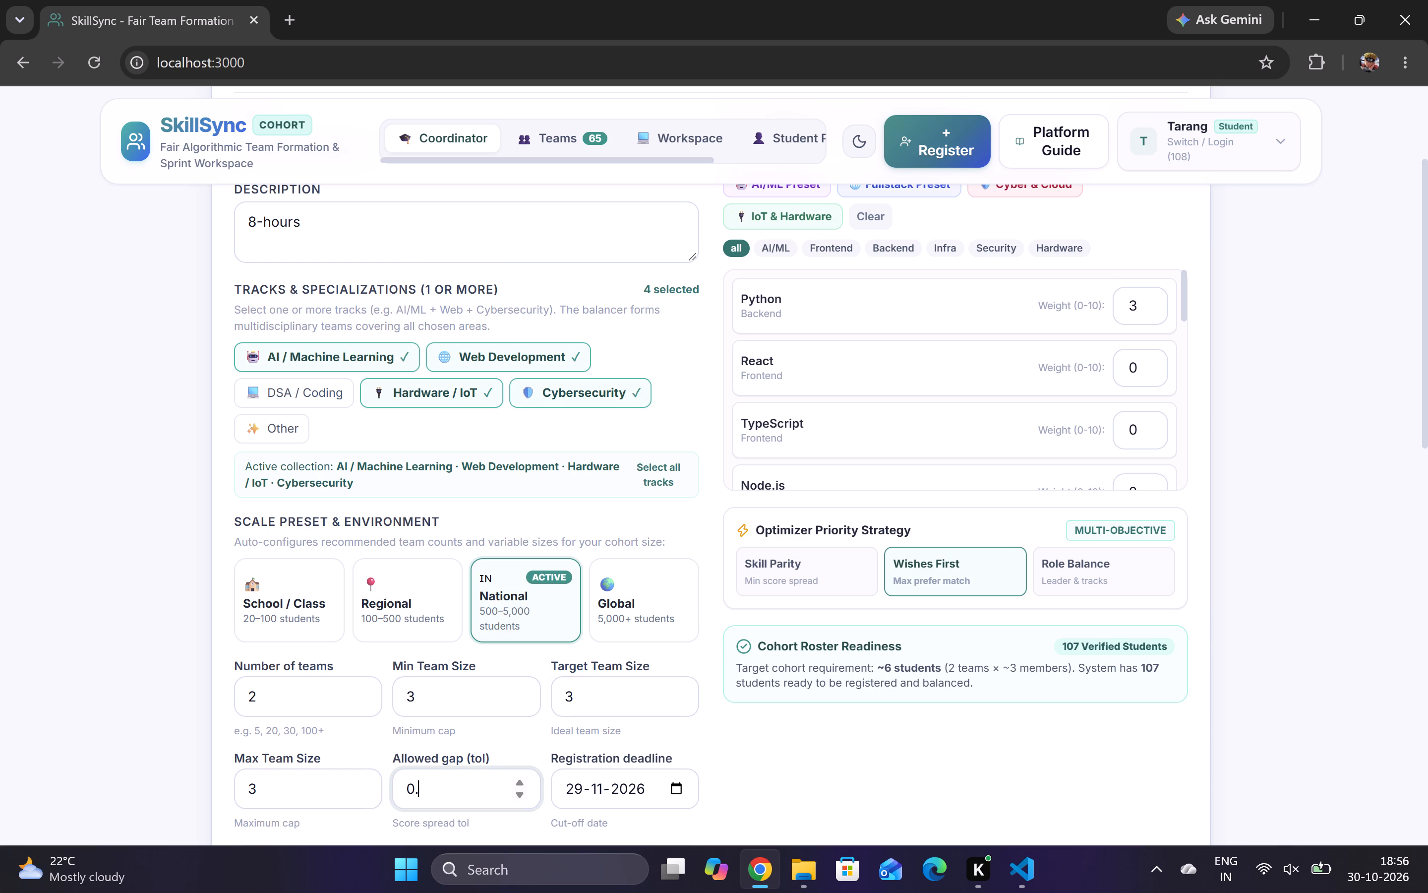
key(5)
key(BackSpace)
key(8)
key(BackSpace)
key(7)
Change the day of the registration deadline so the date is 02-11-2026.
click(585, 788)
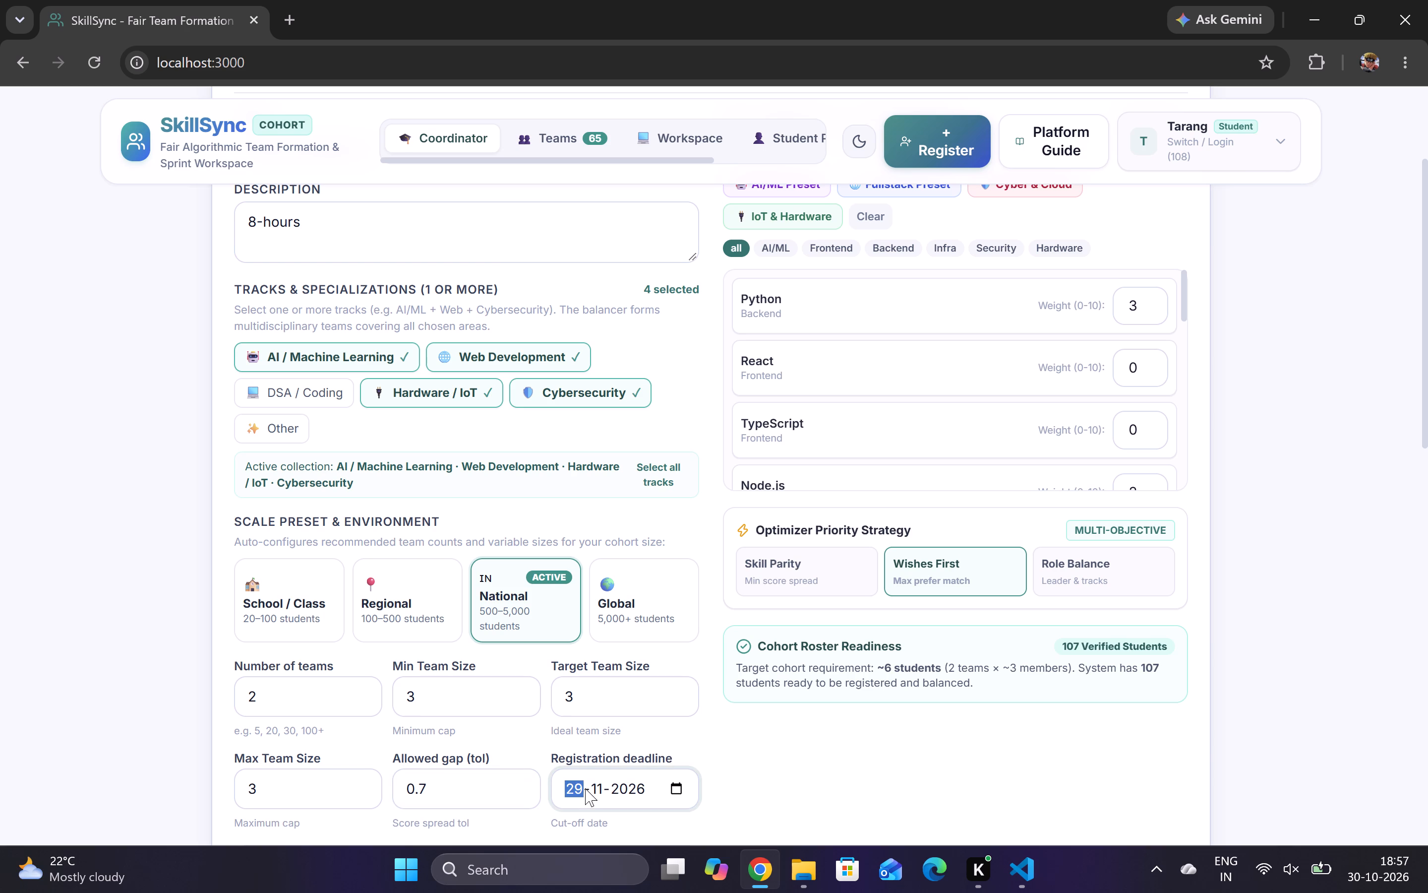
key(BackSpace)
key(2)
Set the skill weights of Python to 4 and React to 2.
scroll(721, 699, down, 2)
scroll(721, 699, up, 1)
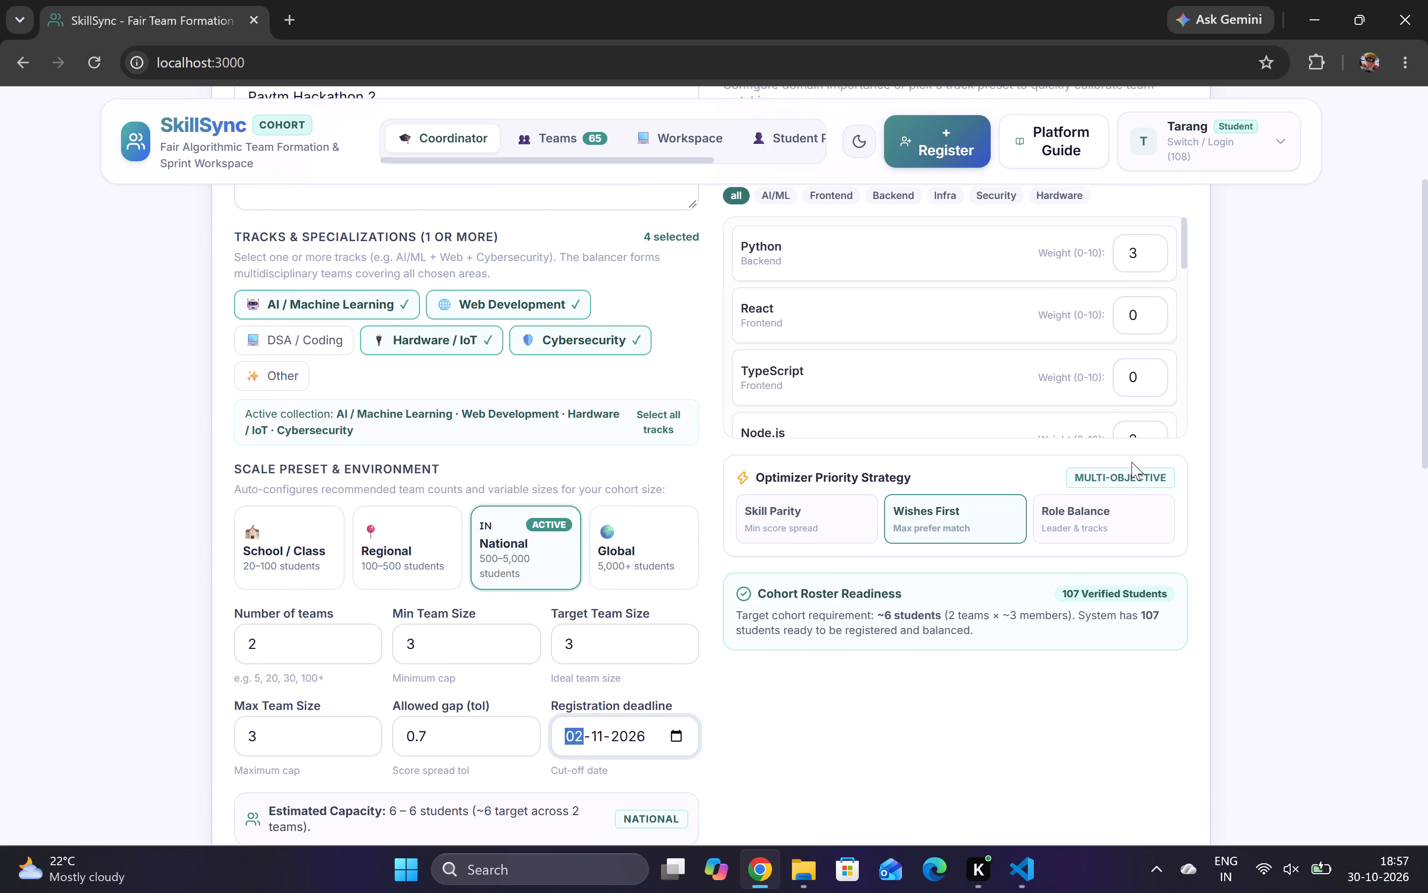
scroll(1000, 469, up, 3)
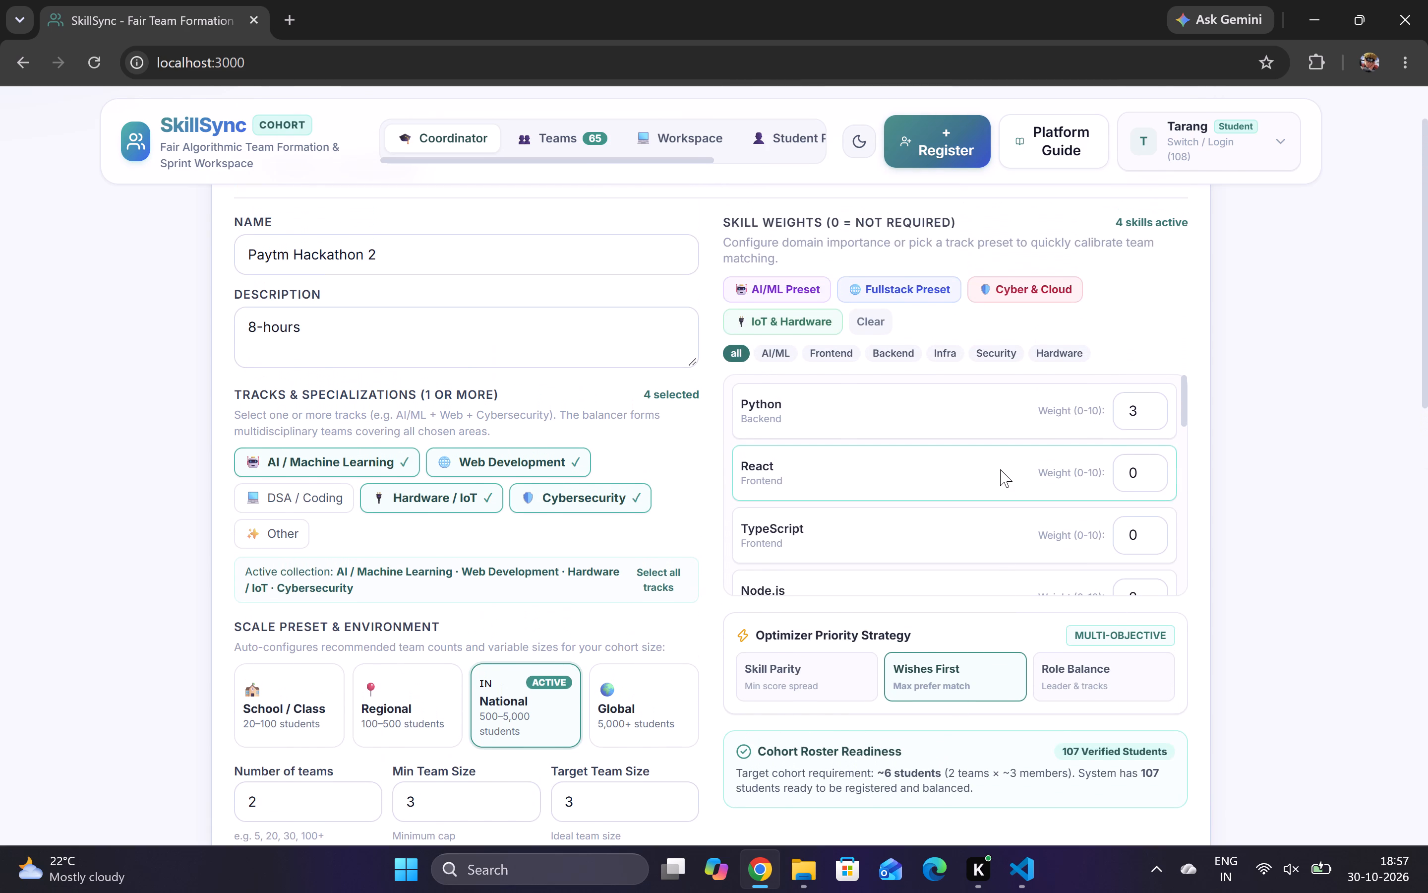
scroll(1000, 469, up, 1)
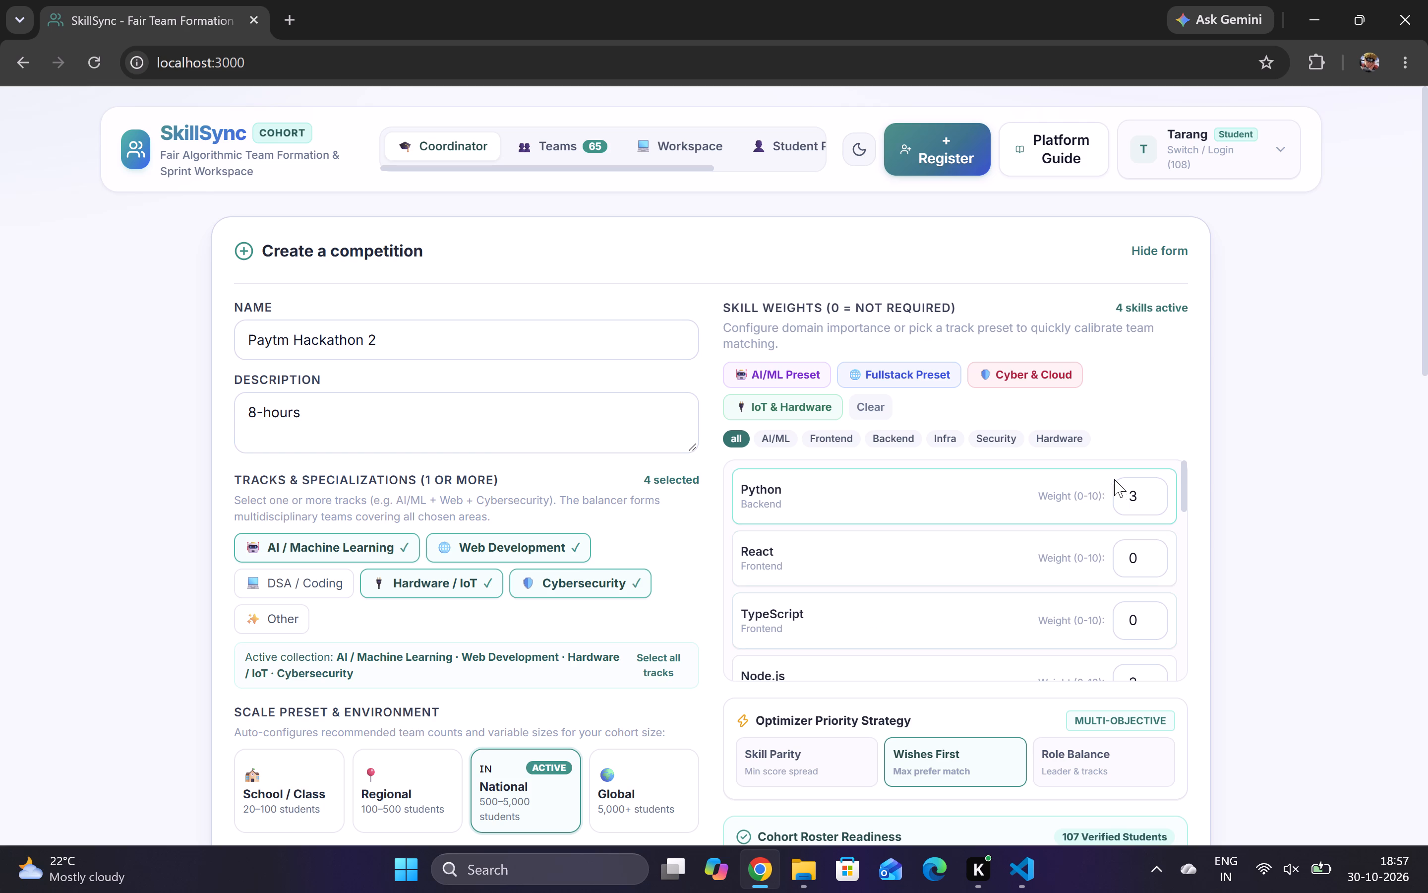
click(1146, 493)
click(1128, 561)
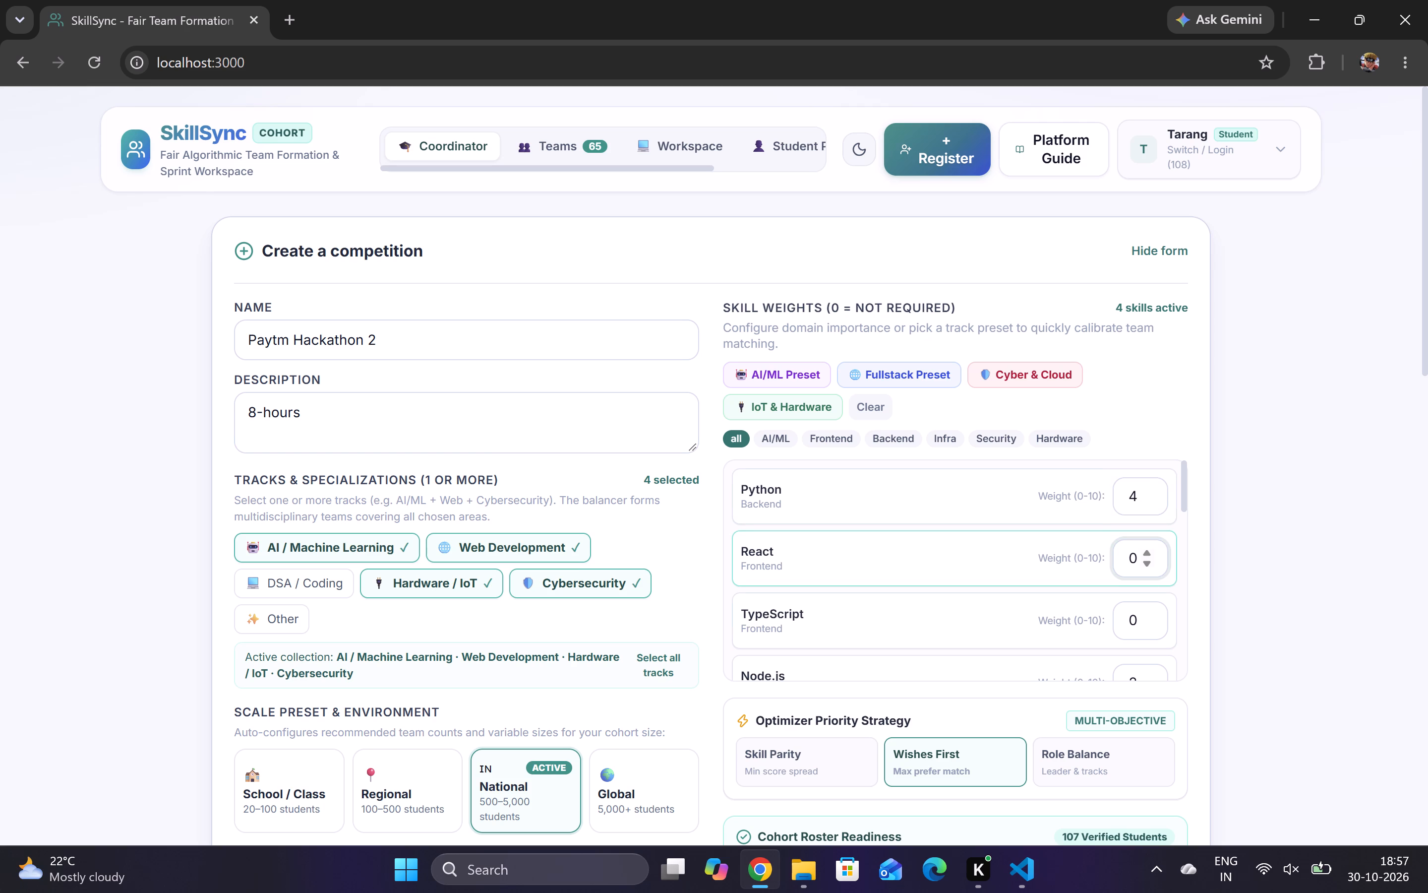
key(Up)
key(Up)
Set the TypeScript skill weight to 2.
click(1132, 616)
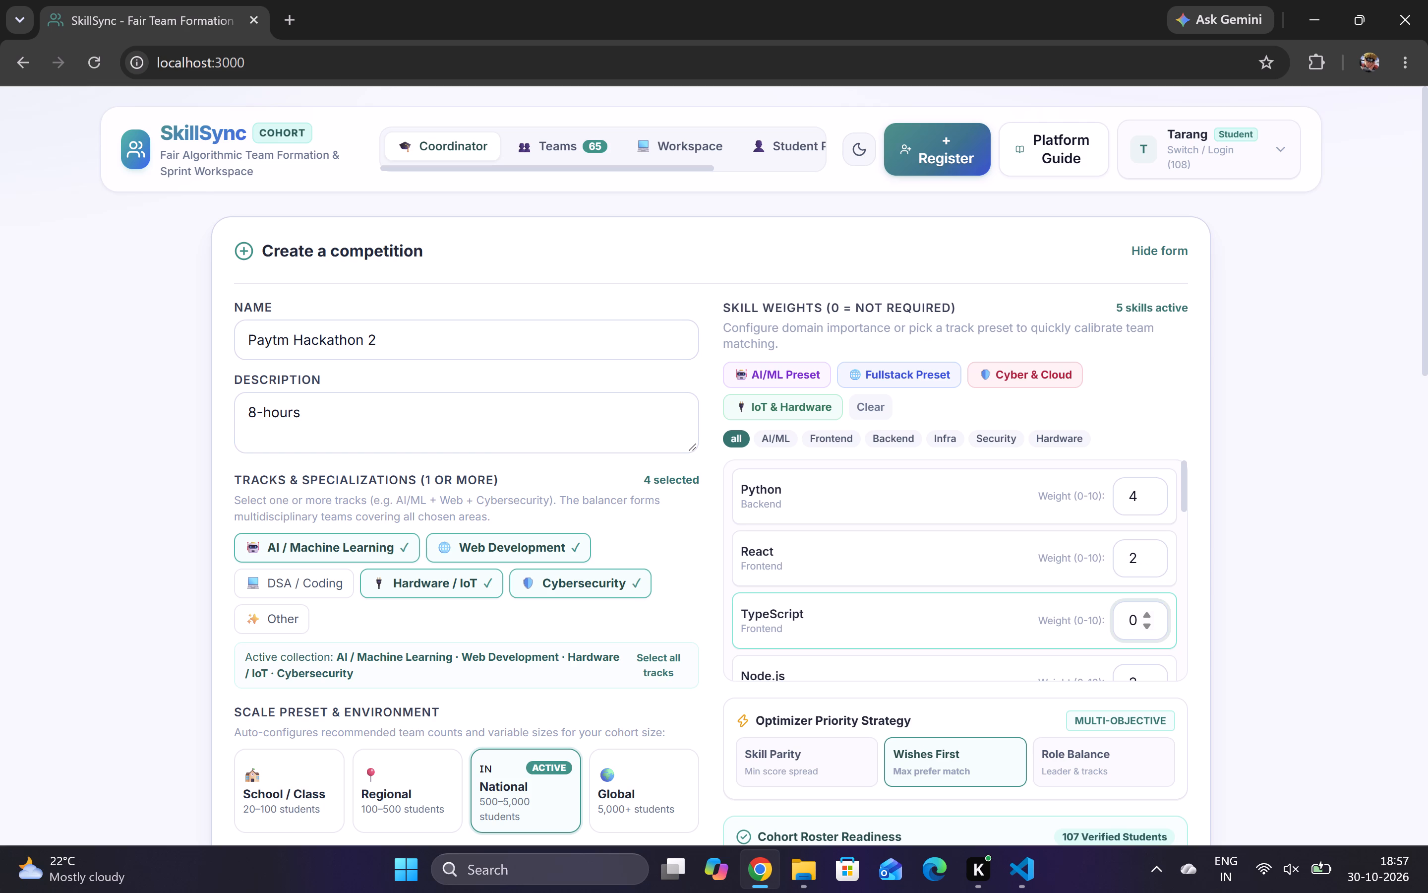
key(Up)
key(Up)
scroll(1132, 616, down, 2)
scroll(1132, 616, up, 1)
scroll(1134, 617, down, 2)
key(Up)
key(Up)
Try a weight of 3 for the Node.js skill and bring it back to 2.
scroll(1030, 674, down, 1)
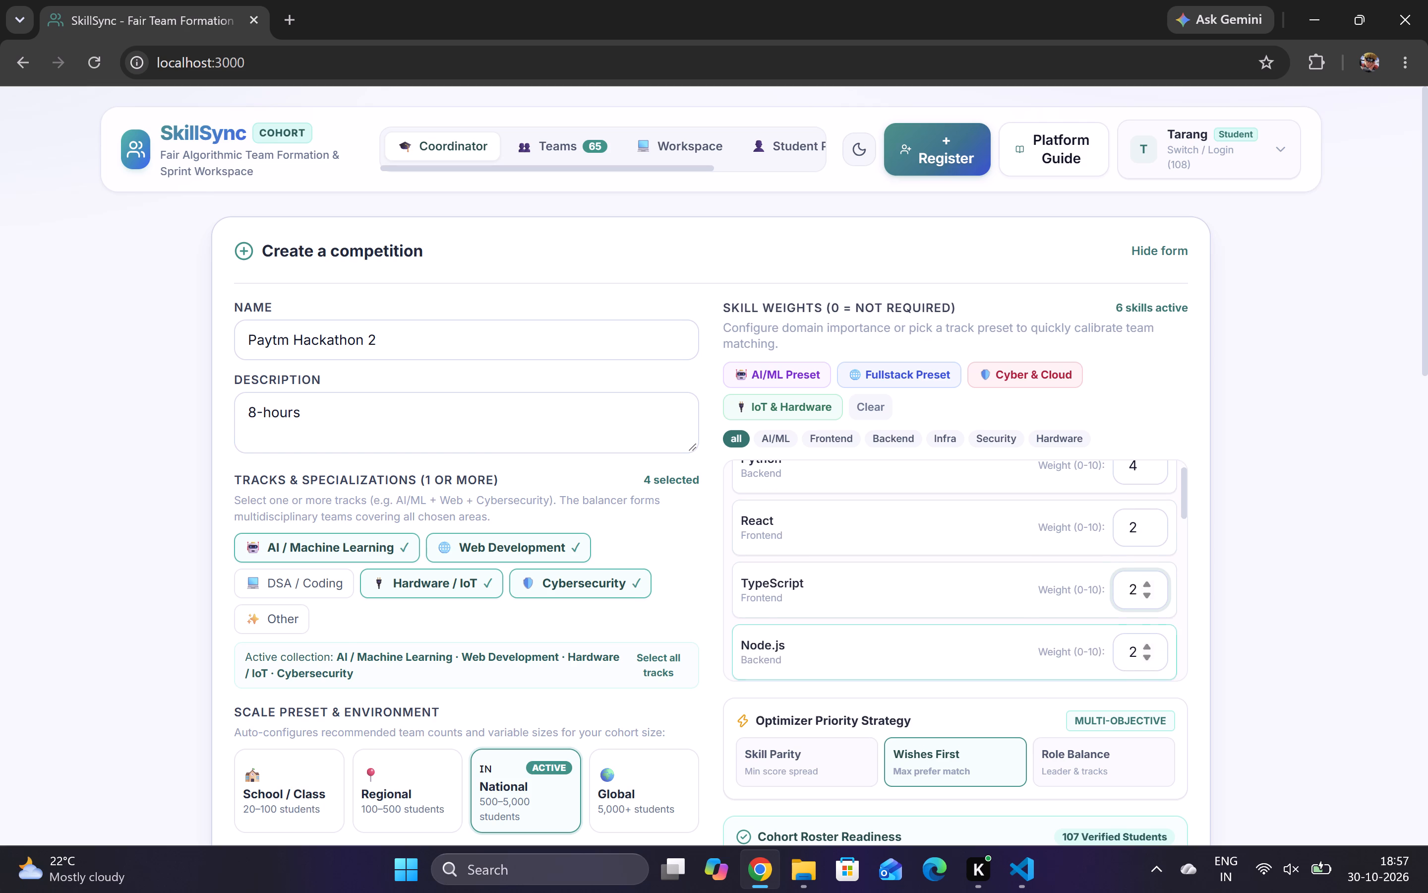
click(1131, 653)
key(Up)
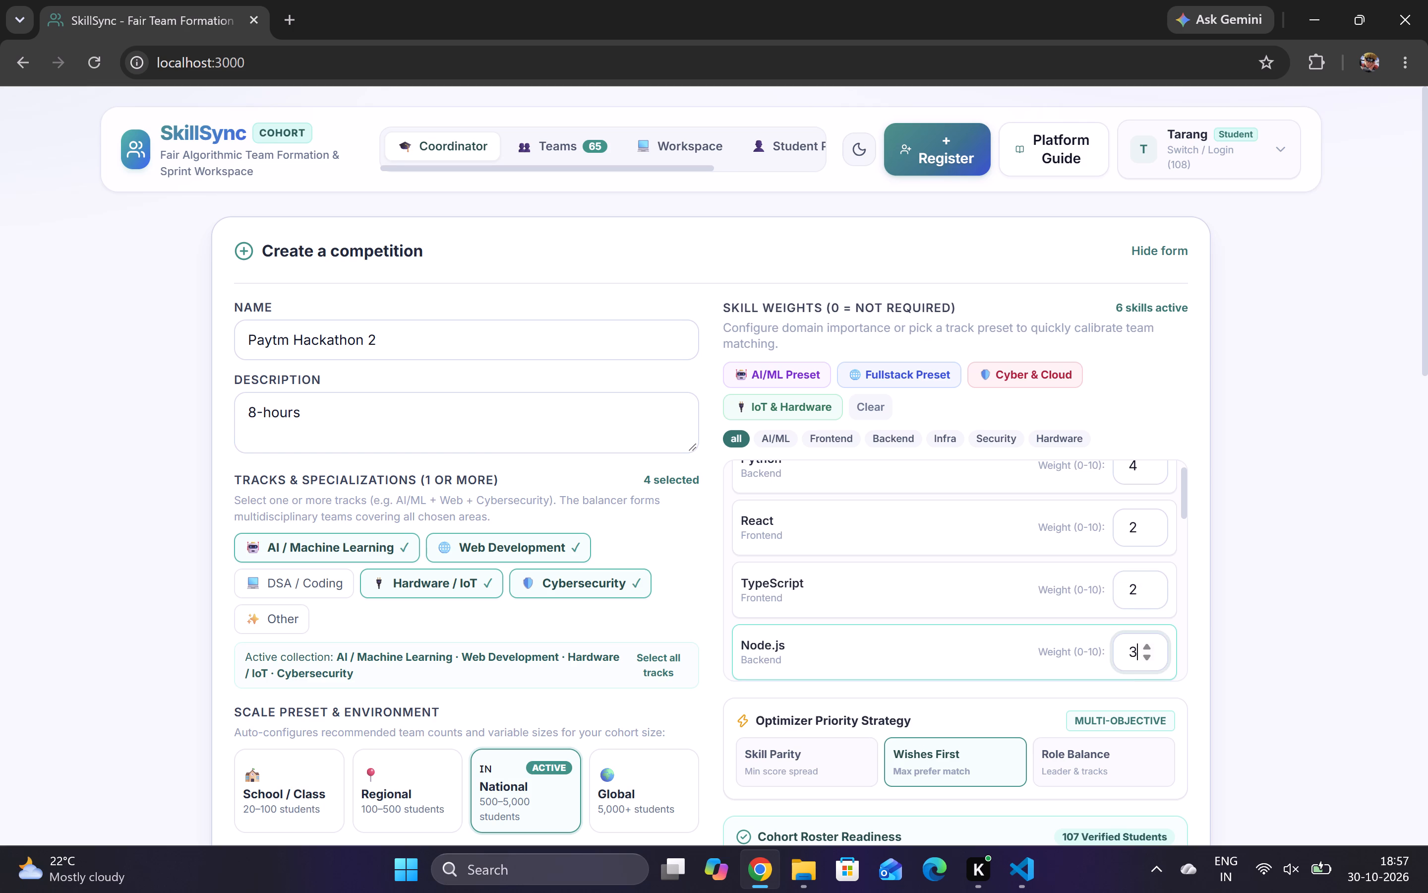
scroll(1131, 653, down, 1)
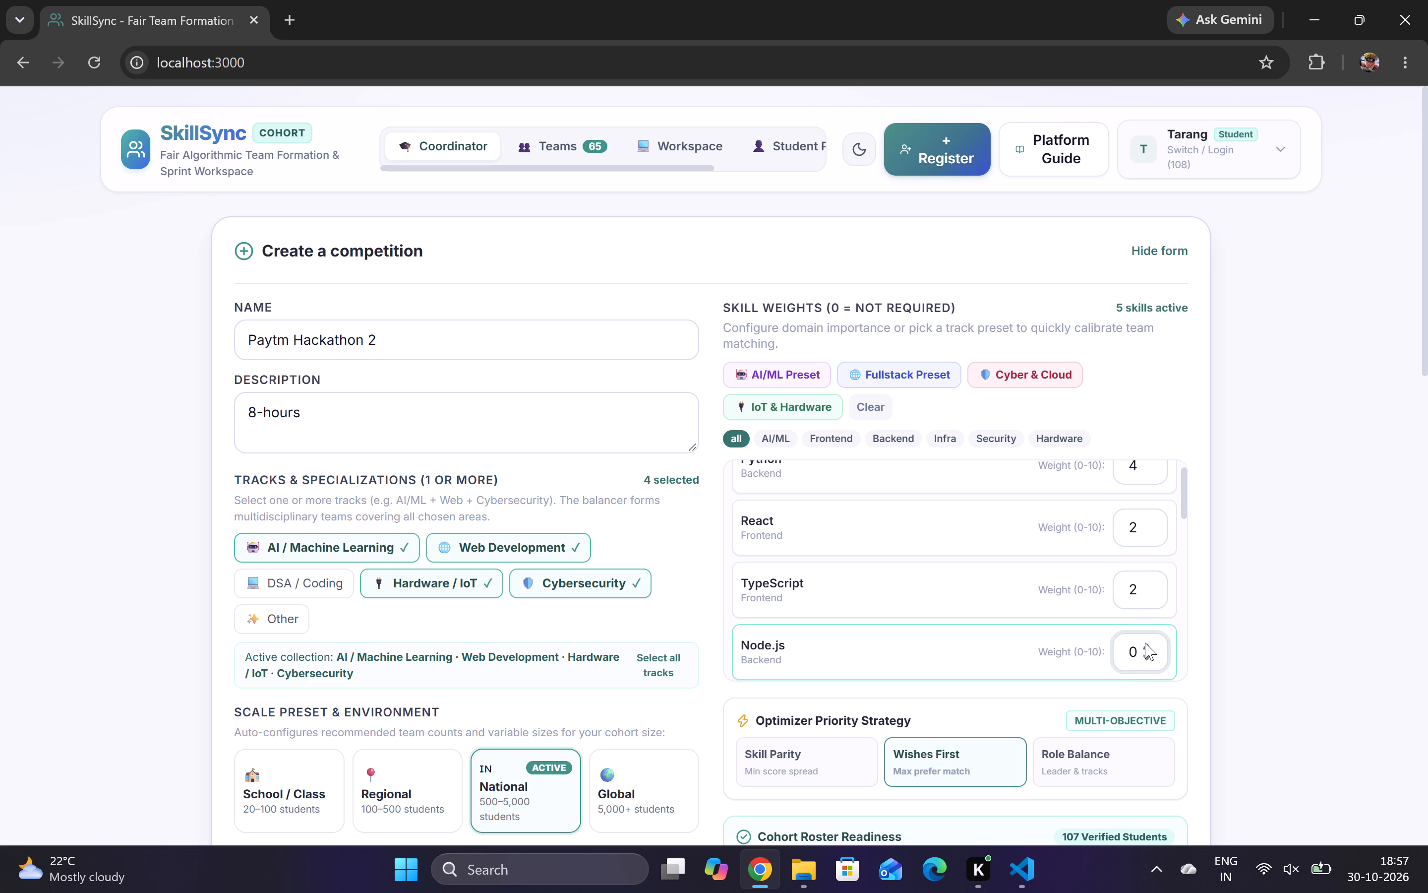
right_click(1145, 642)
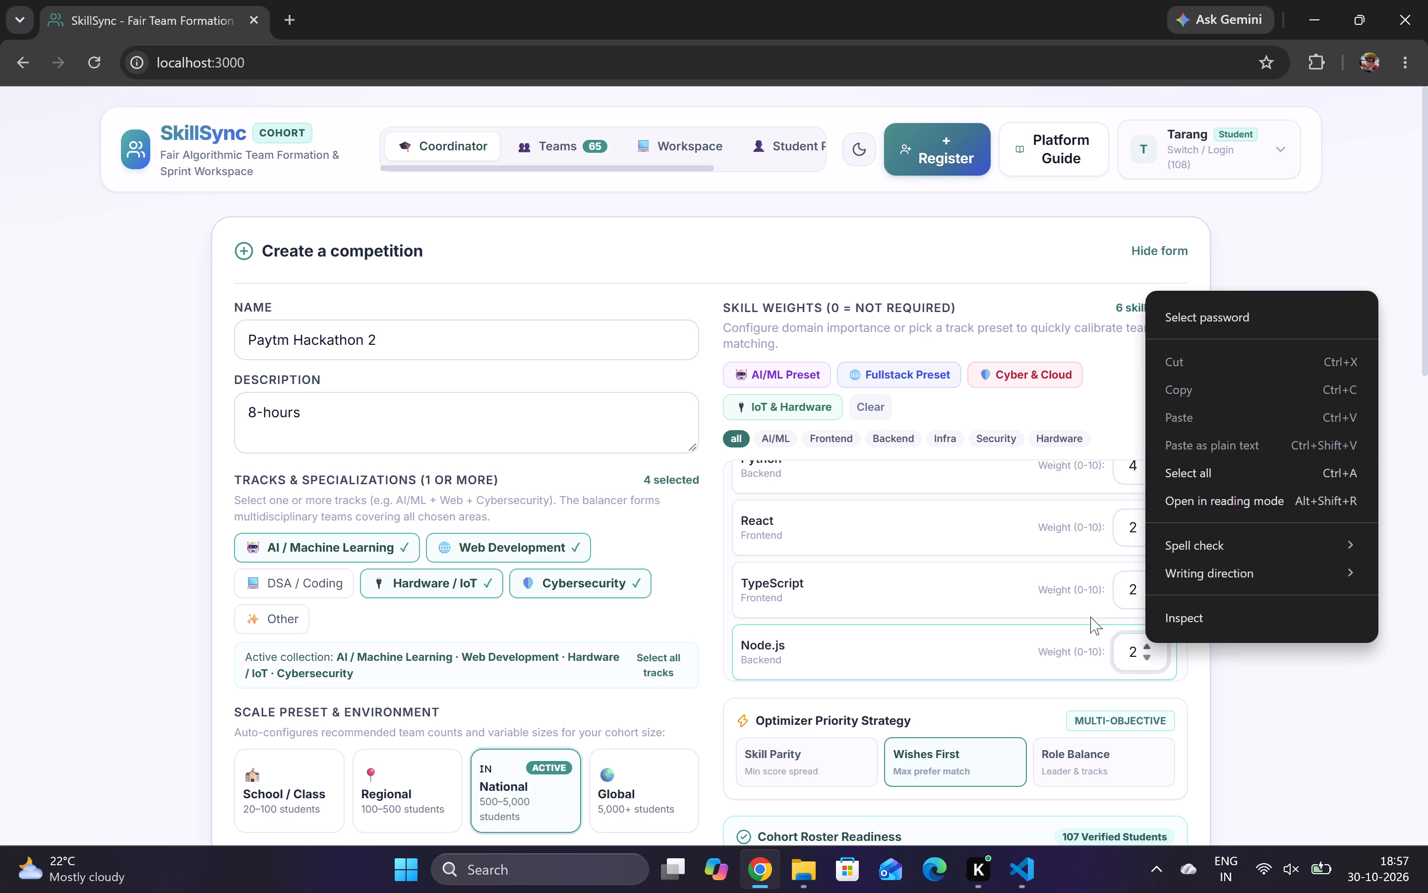
Set the skill weights of Go to 1 and Java to 3.
scroll(1036, 593, down, 2)
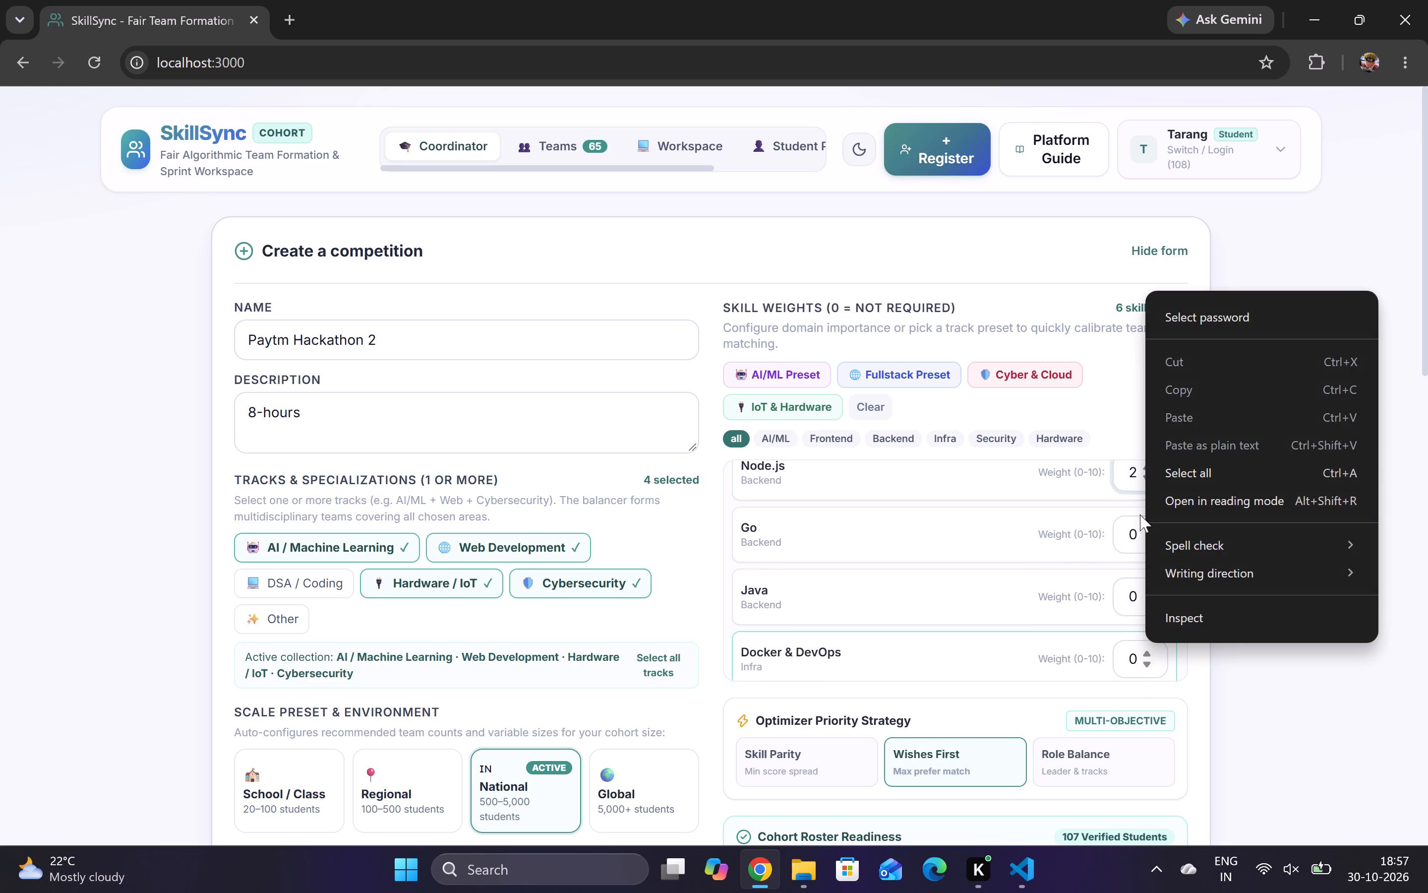
click(1140, 514)
key(Up)
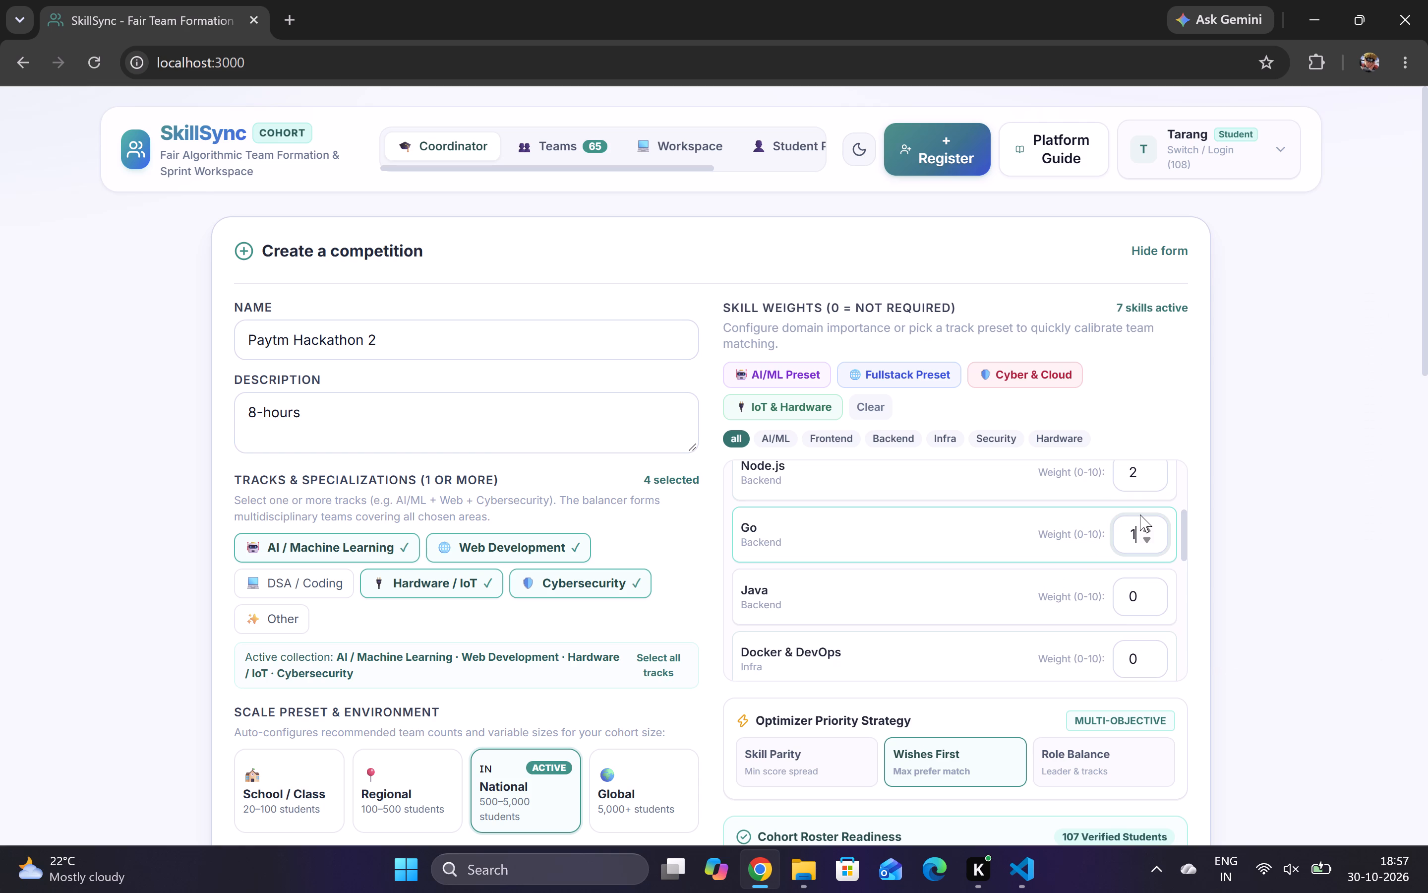
click(1142, 597)
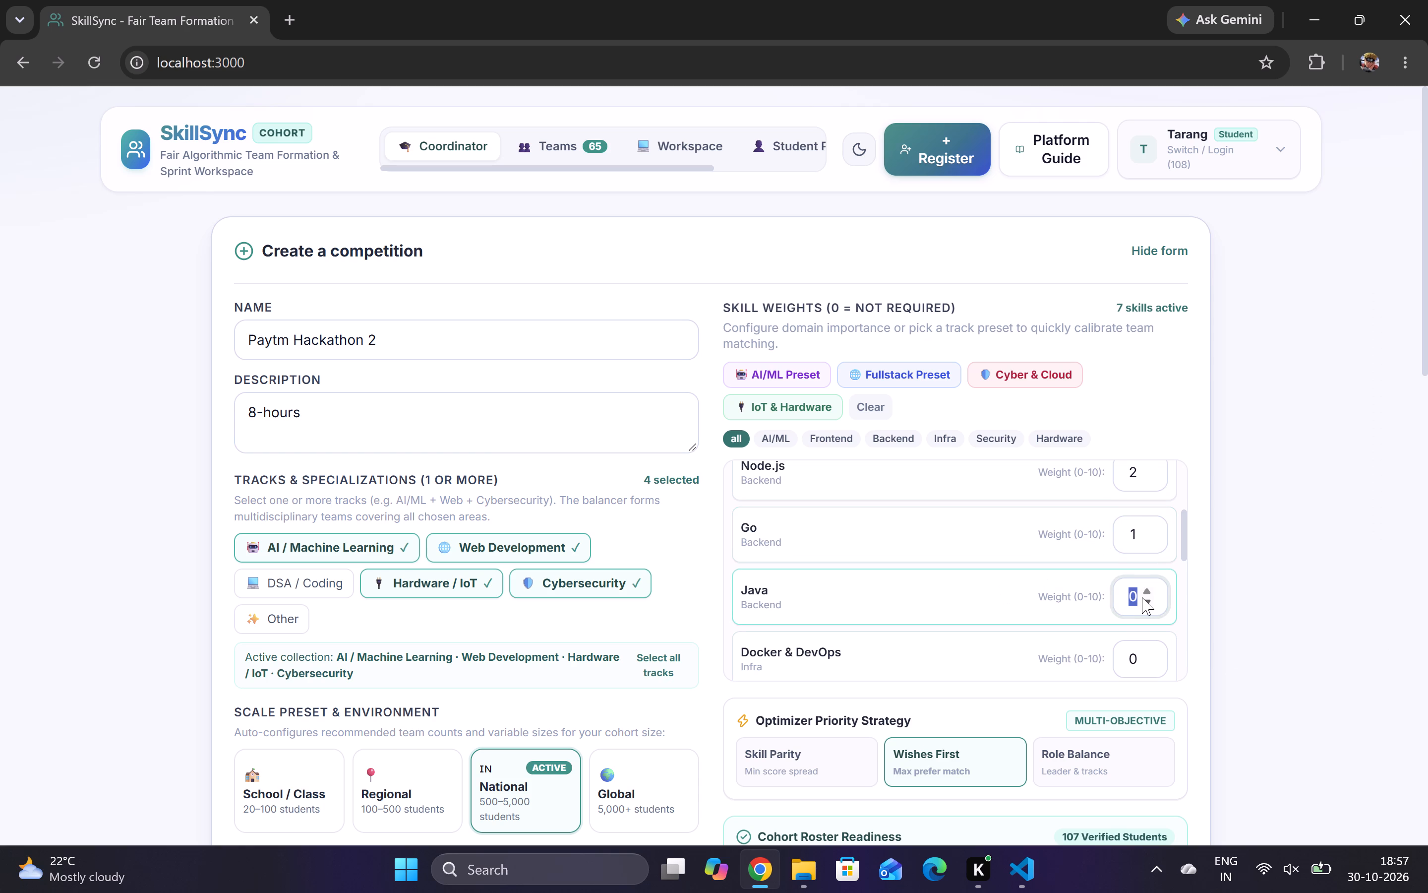
key(Up)
key(Up)
key(Up)
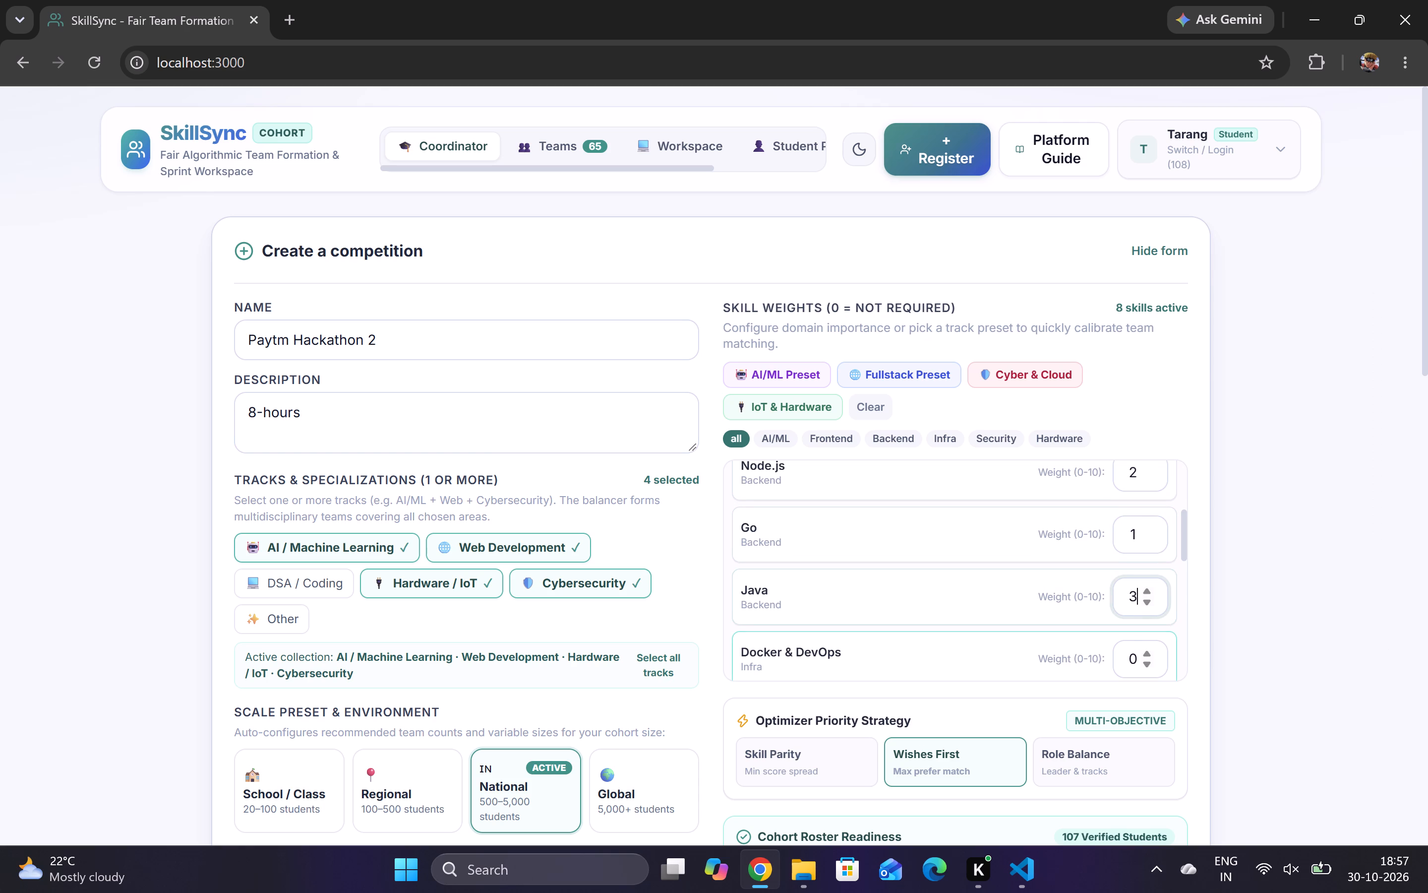
Set the skill weights of Docker & DevOps and PostgreSQL to 2 each.
click(1136, 653)
key(Up)
key(Up)
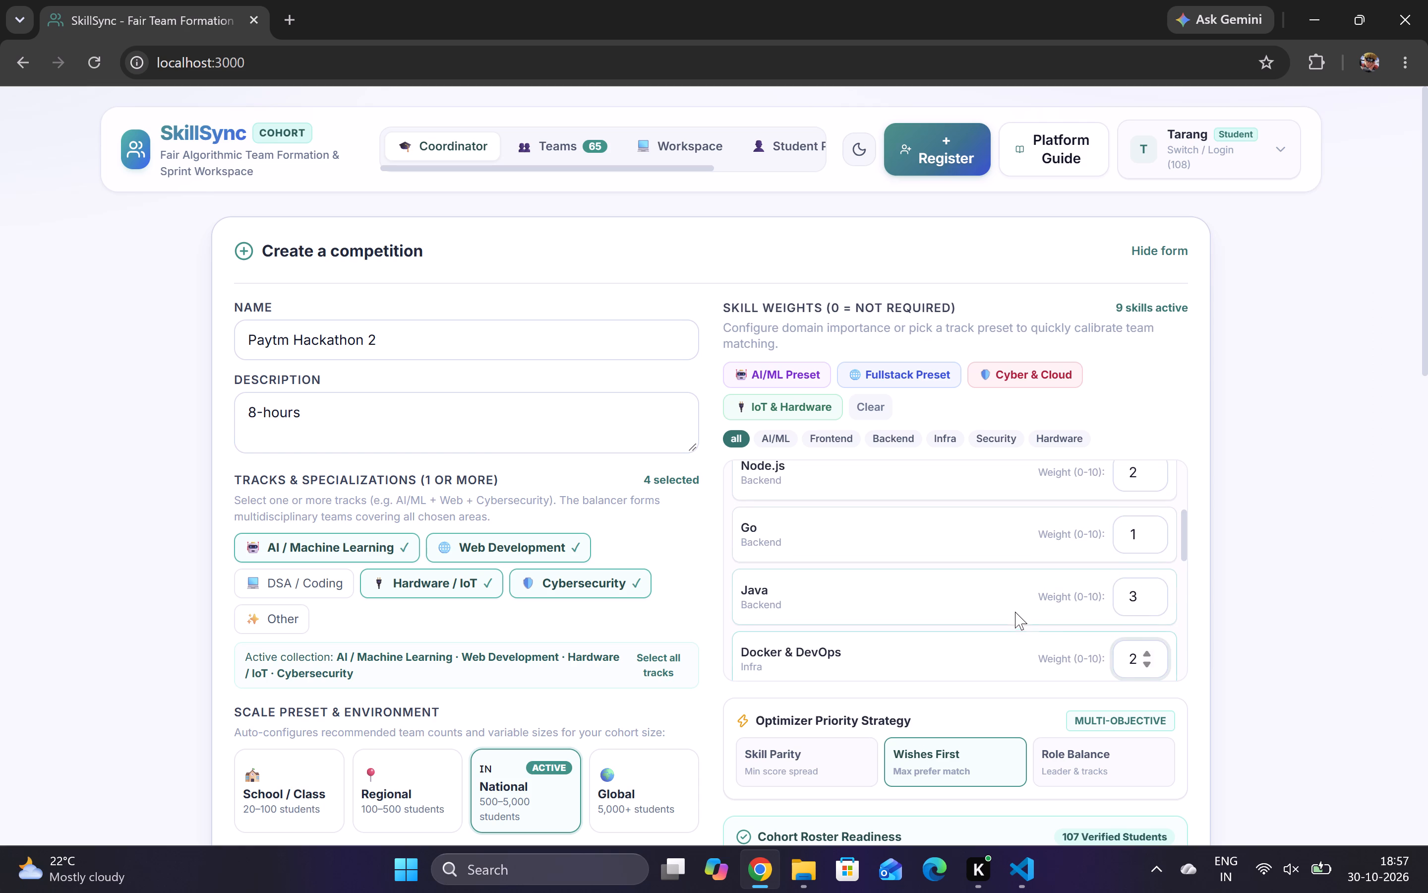
scroll(1012, 607, down, 1)
click(1135, 610)
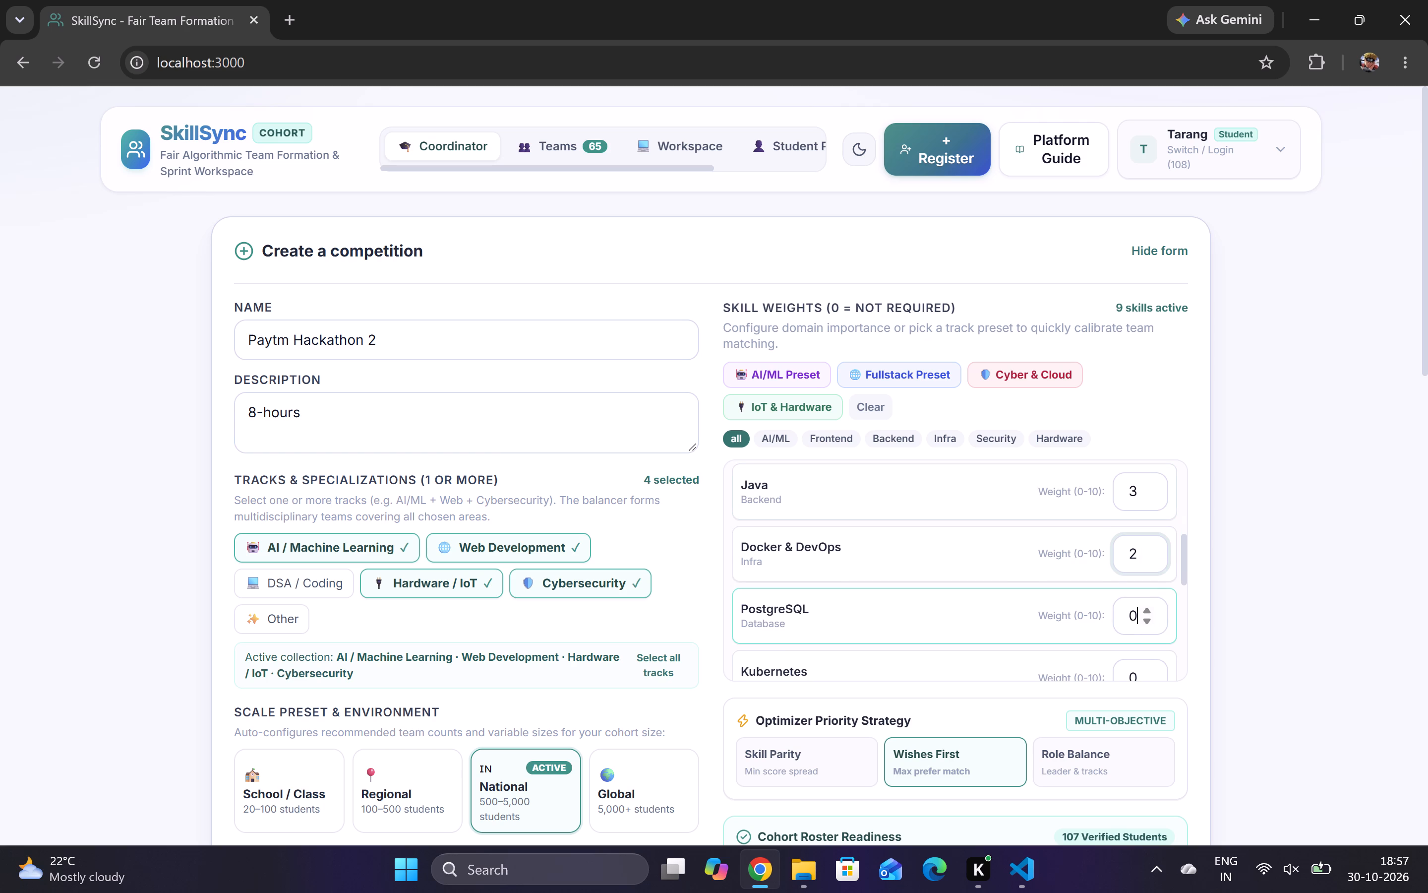
key(Up)
key(Up)
scroll(1135, 610, down, 1)
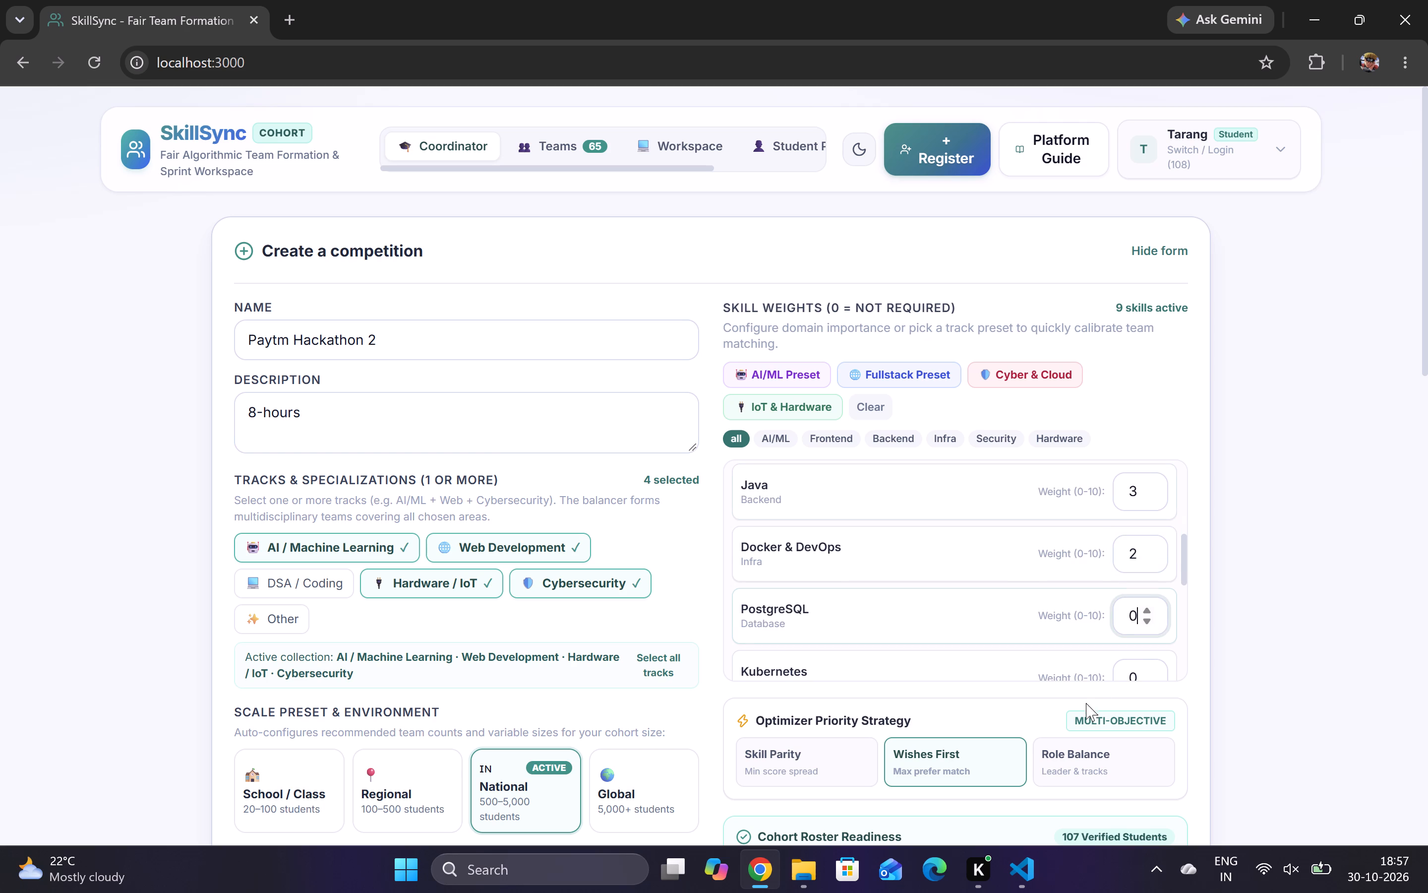
key(Up)
key(Up)
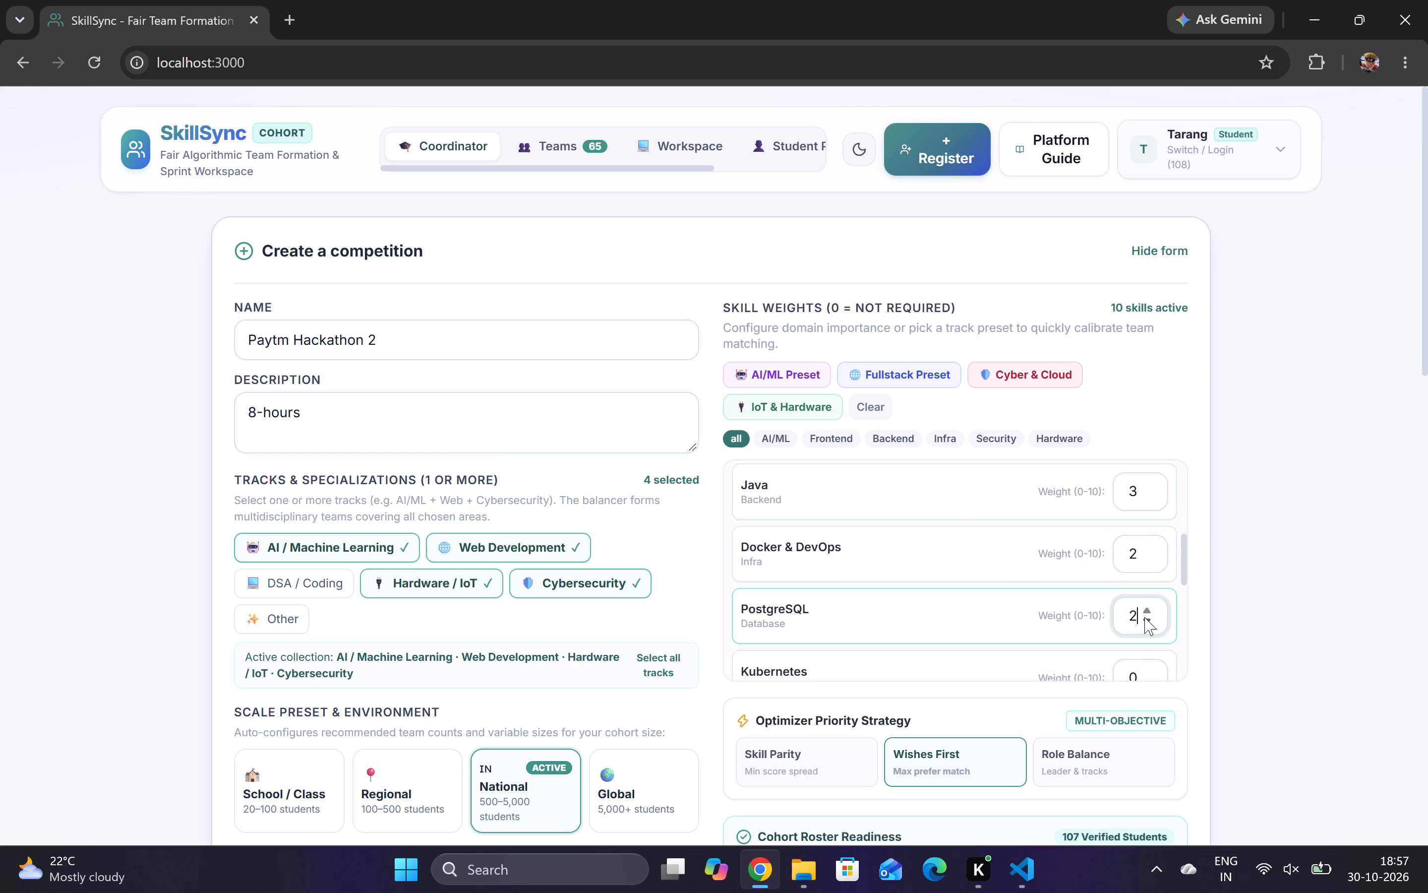
Set the skill weights of Kubernetes and Machine Learning to 2 each.
scroll(959, 517, down, 1)
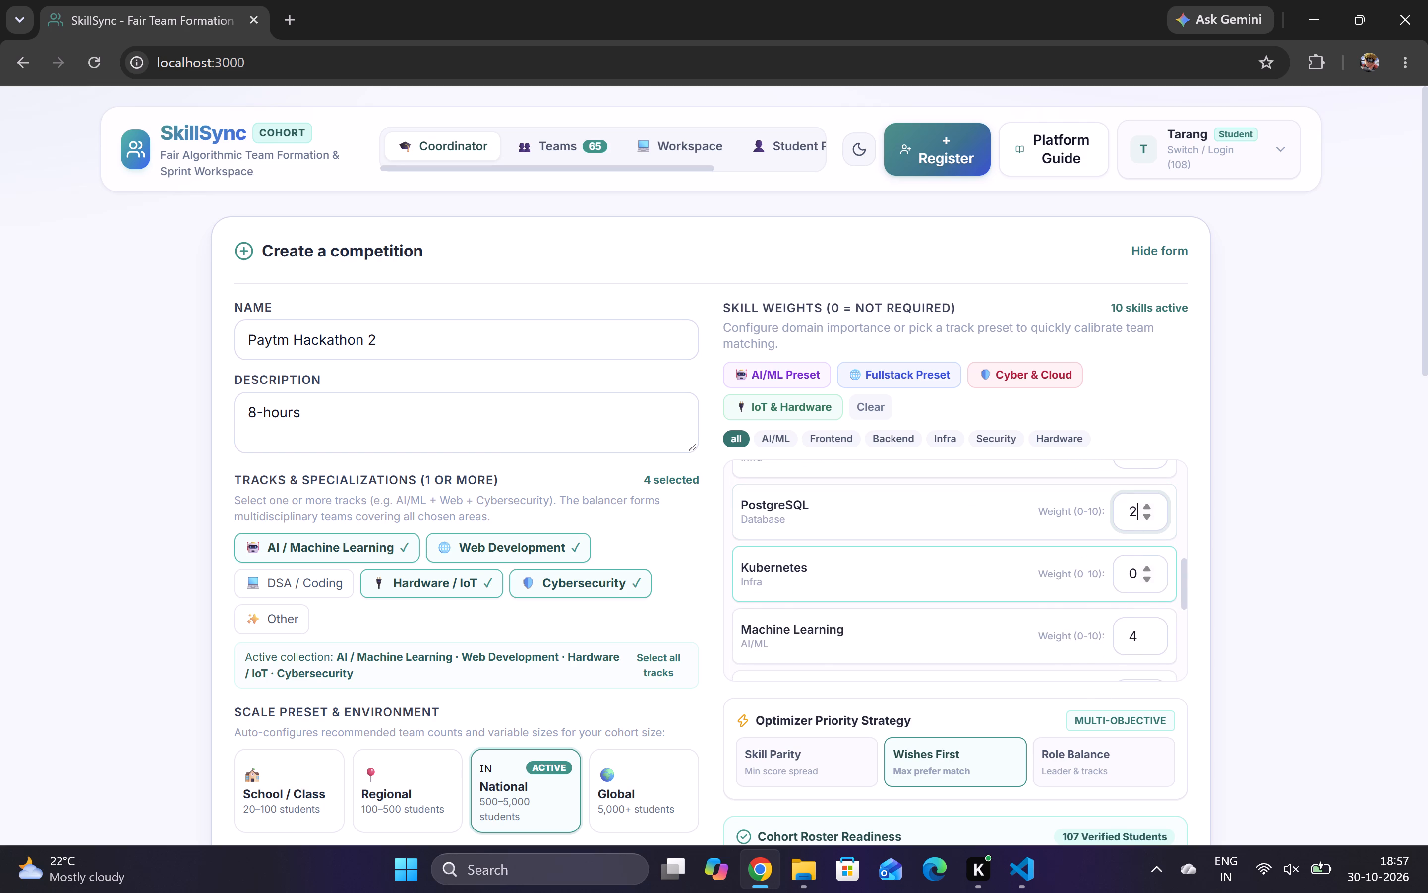
click(1134, 571)
key(Up)
key(Up)
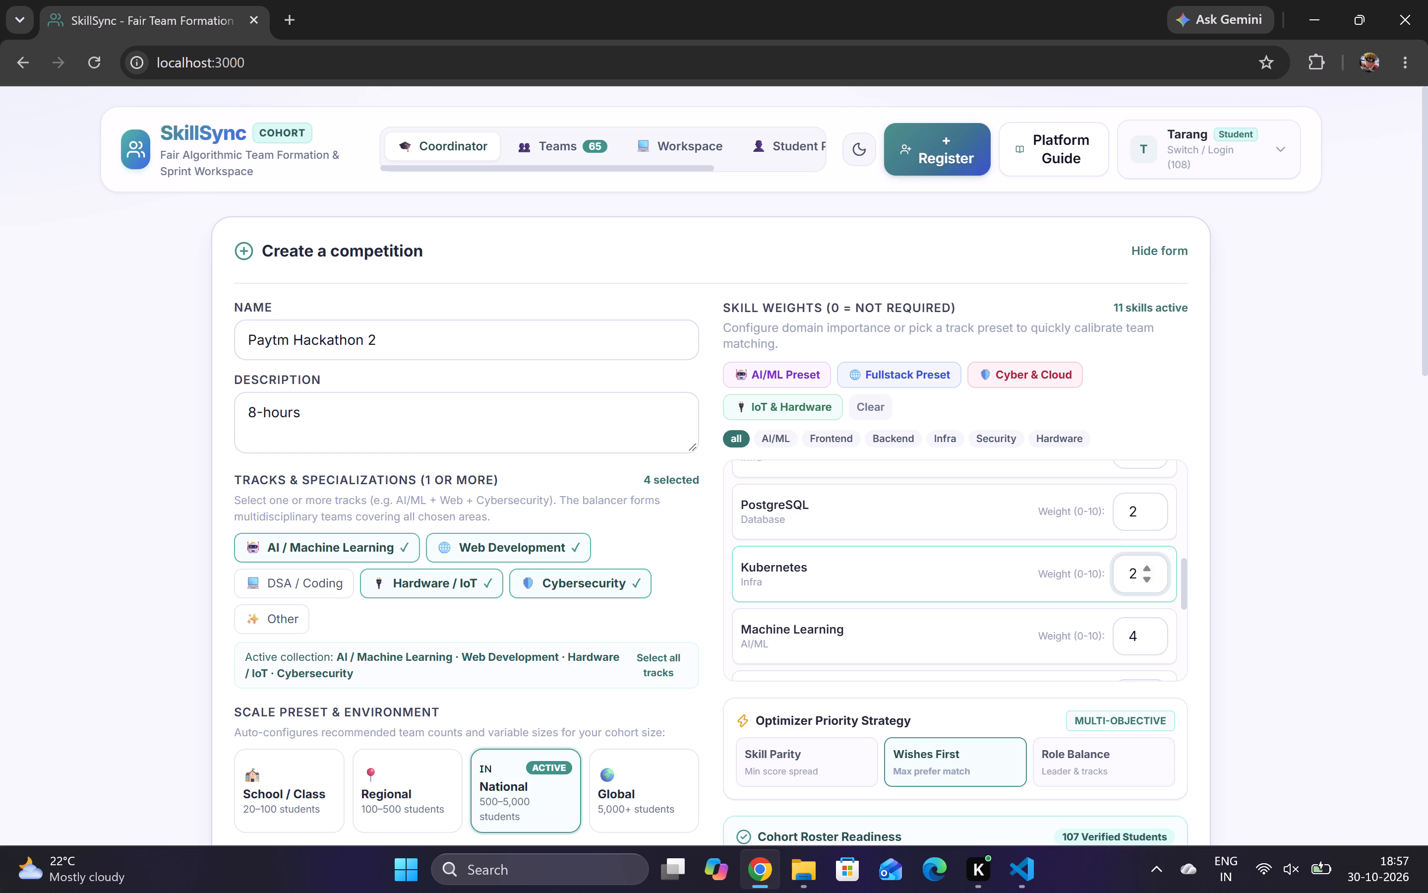
scroll(1071, 517, down, 1)
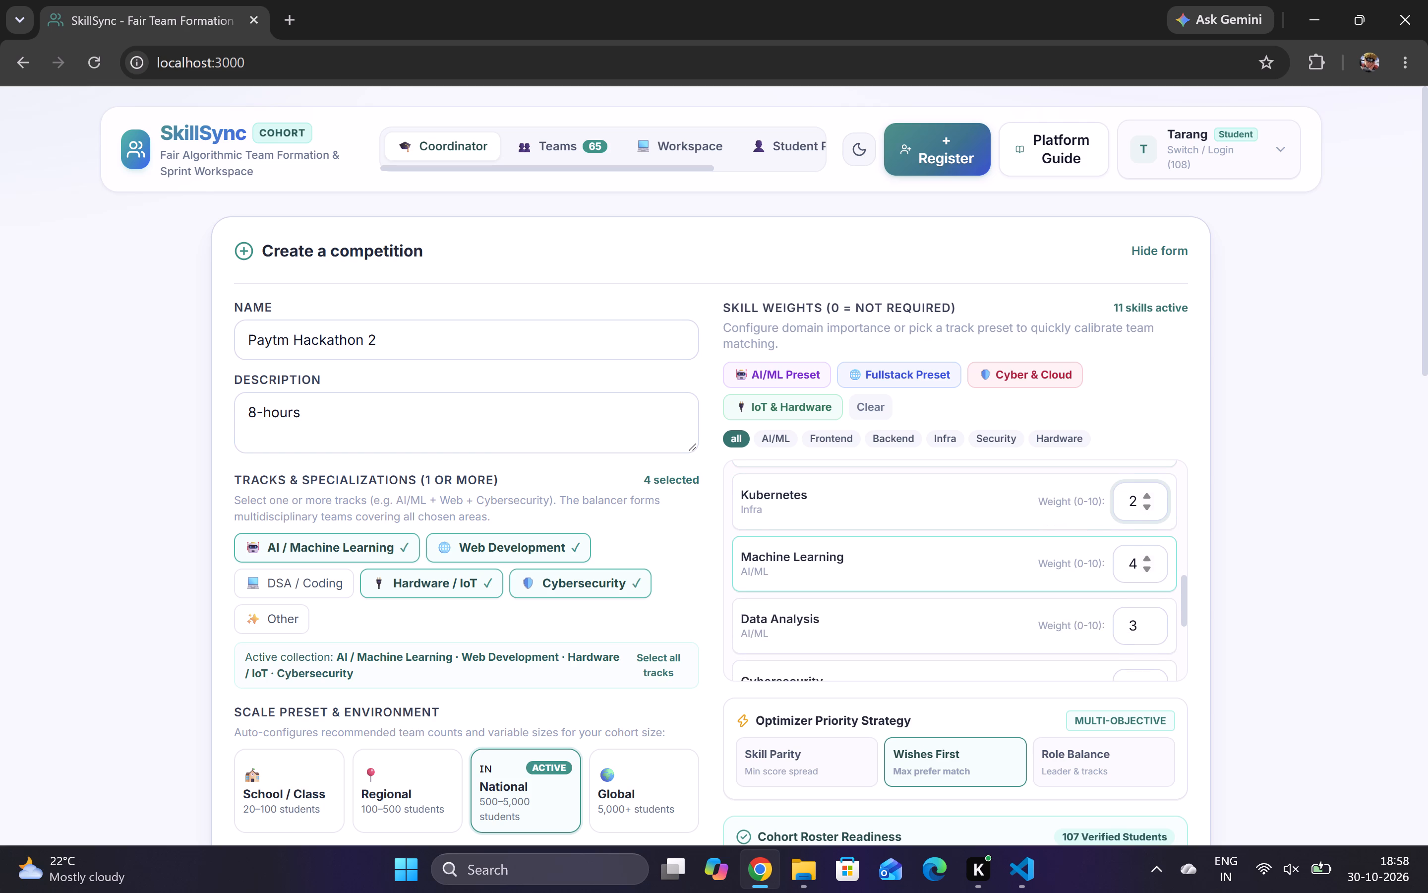
click(1135, 559)
key(Up)
key(Down)
key(Down)
key(Down)
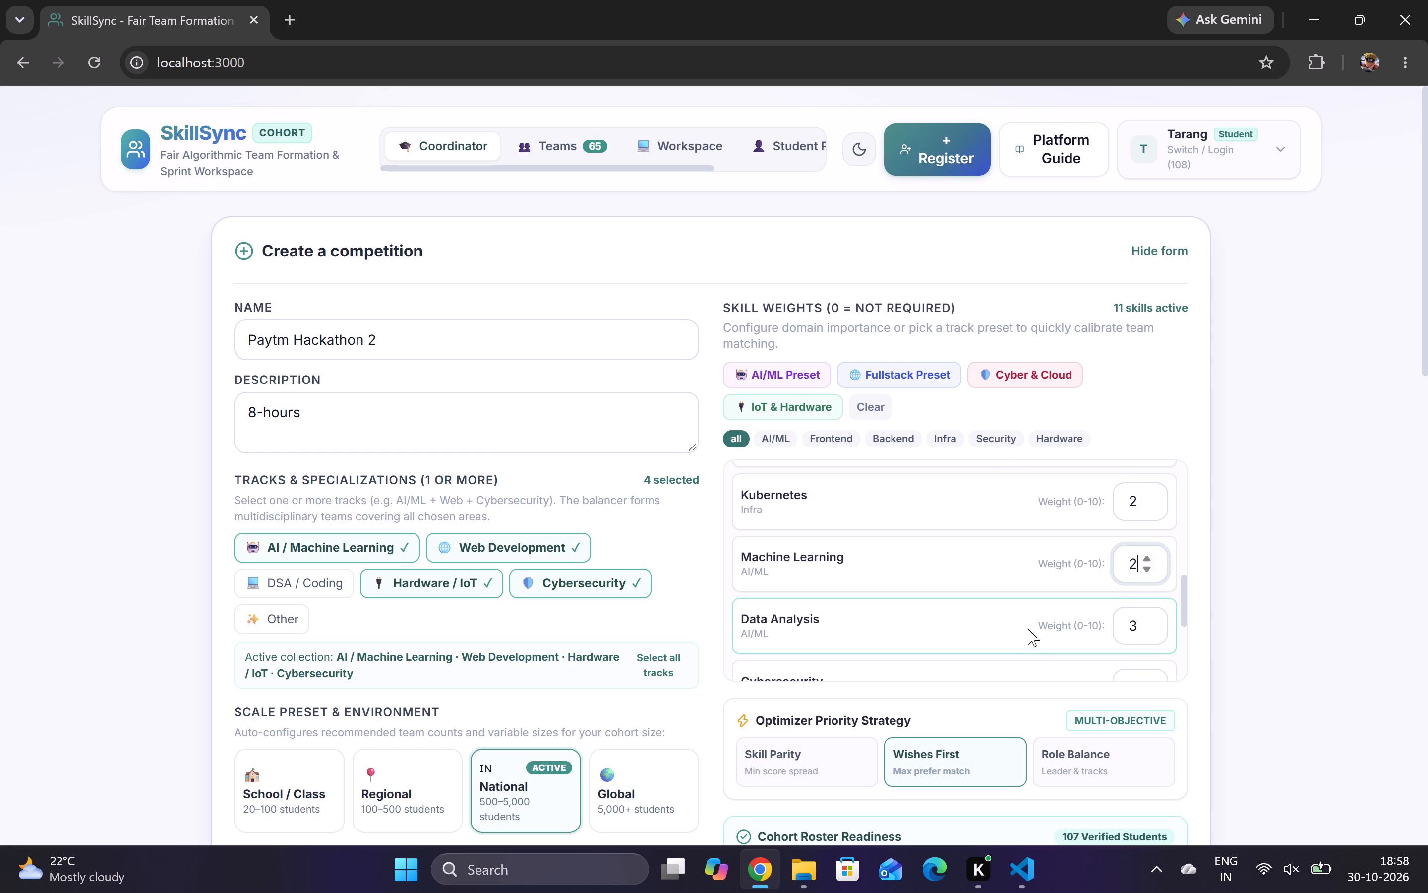
Set the Data Analysis skill weight to 2.
scroll(1028, 629, down, 1)
click(1134, 587)
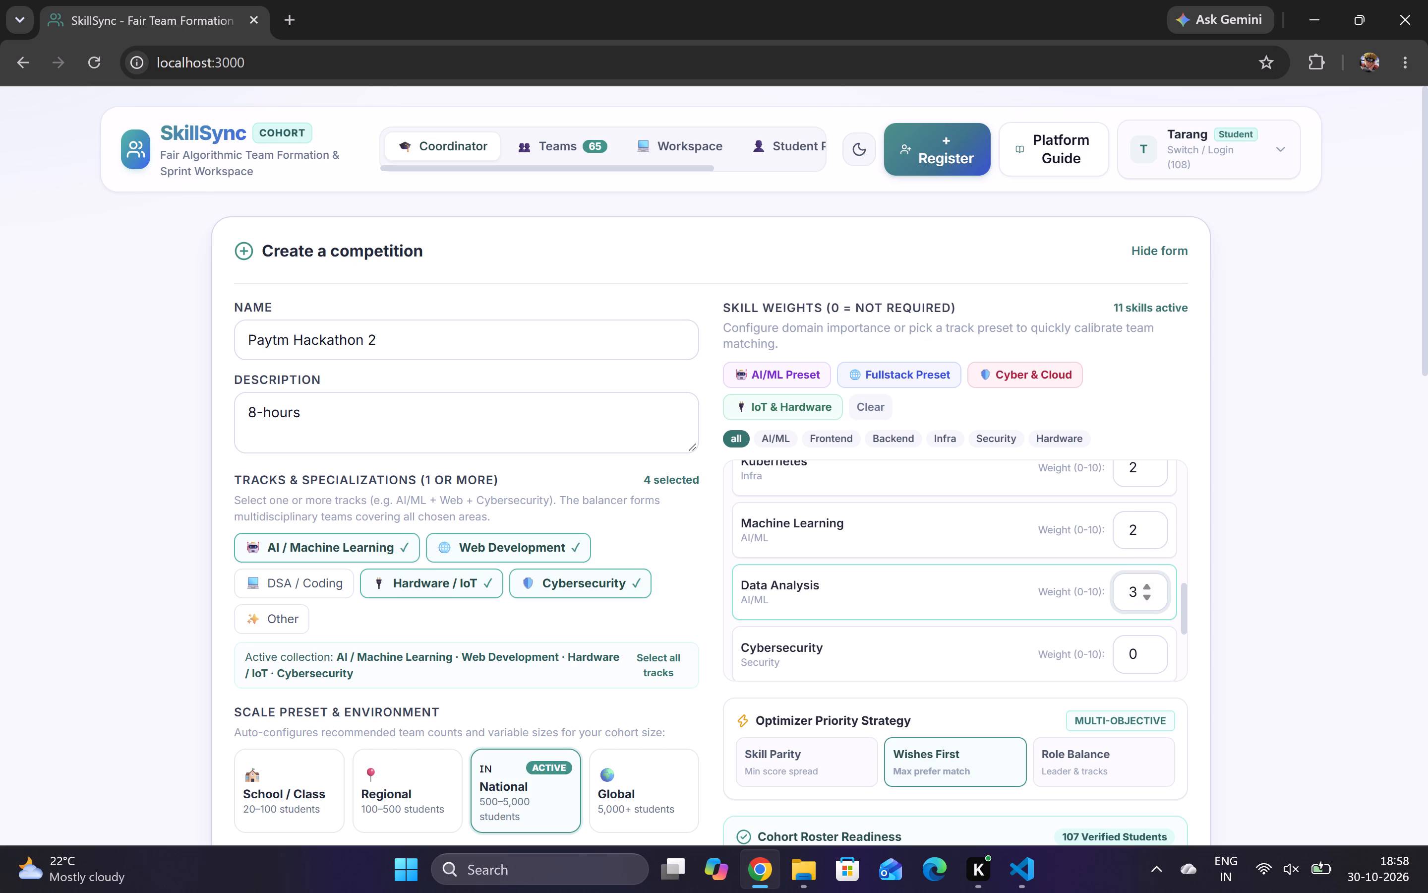
key(Up)
key(Down)
key(Down)
Set the skill weights of Cybersecurity to 2 and IoT & Hardware to 3.
scroll(1018, 541, down, 1)
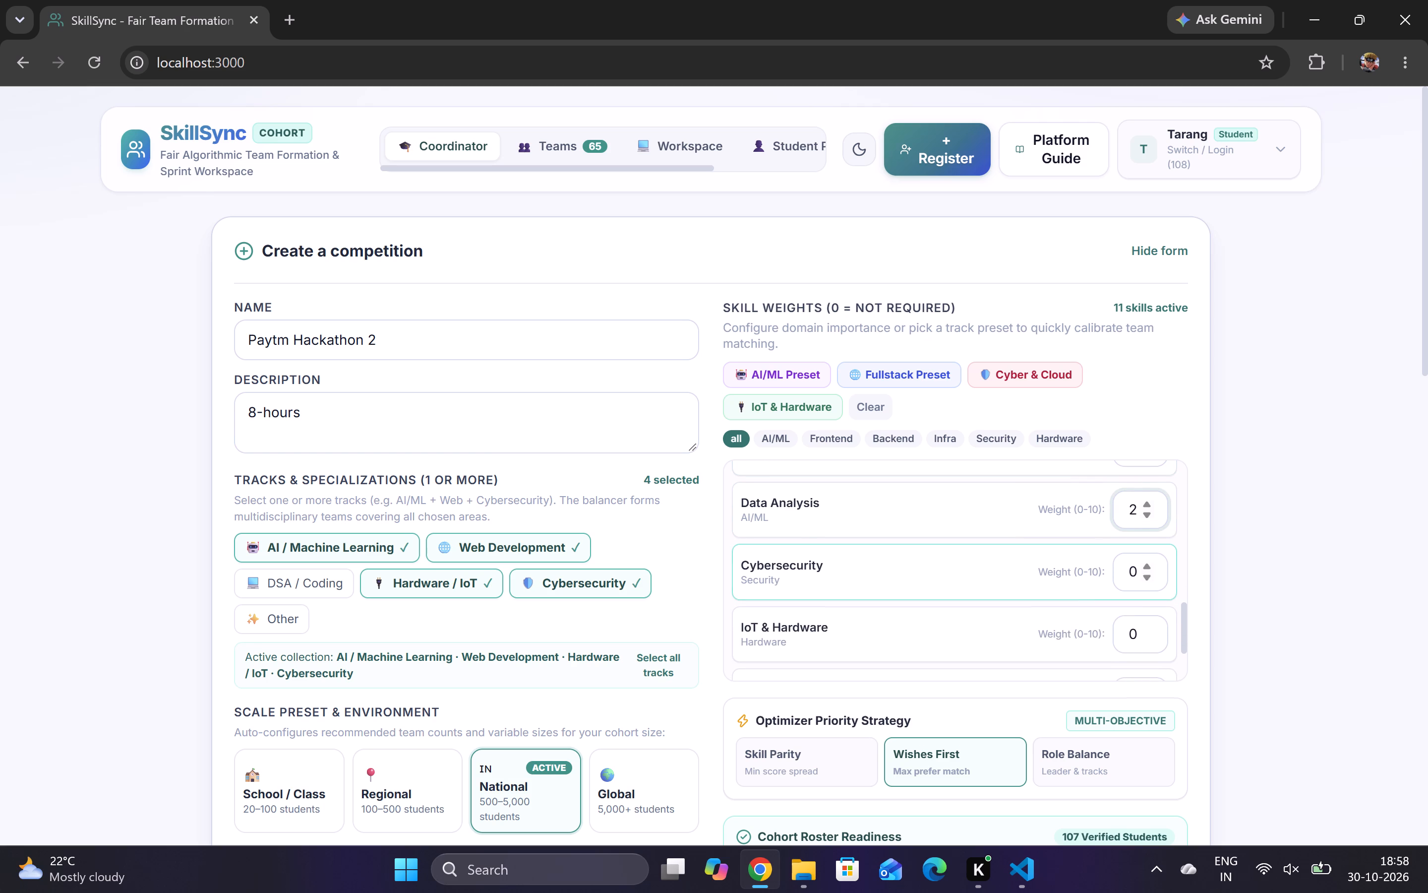
click(1138, 570)
key(Up)
key(Up)
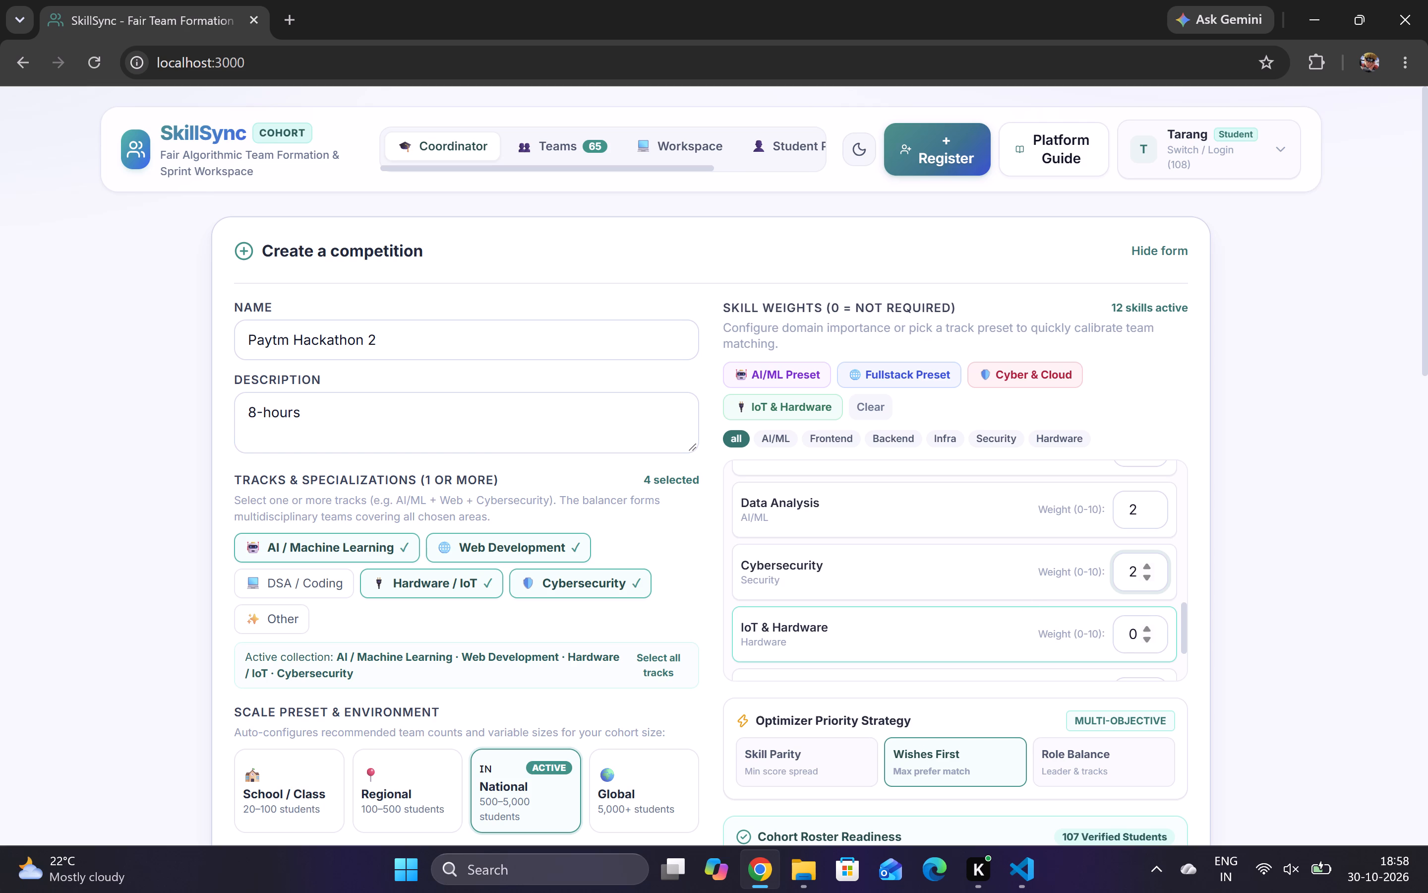
click(1129, 629)
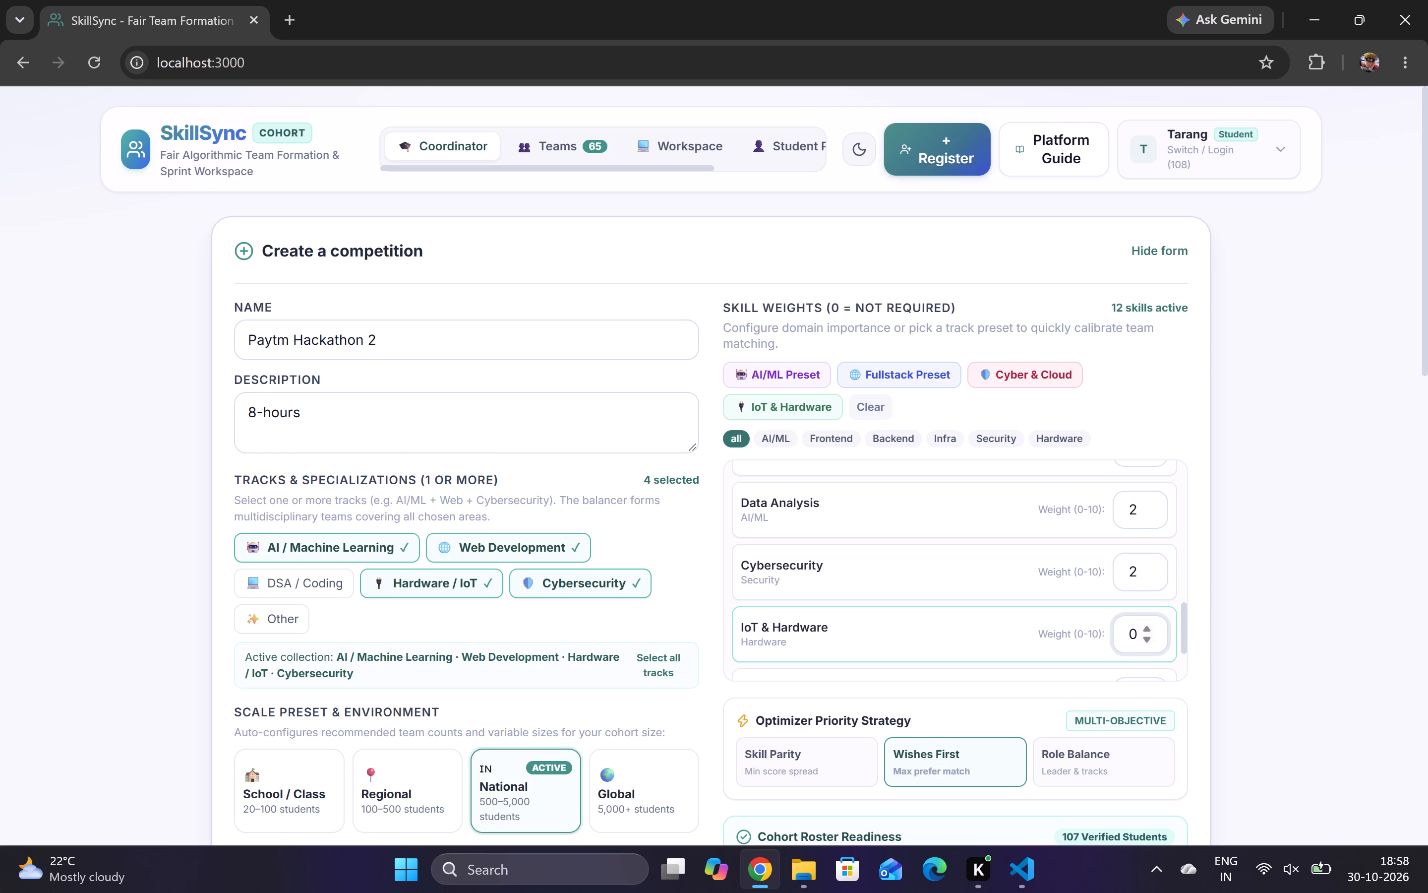
key(Up)
scroll(1129, 629, left, 1)
key(Up)
key(Up)
key(Up)
Set the skill weights of System Design to 2 and Cloud Architecture to 1.
scroll(983, 571, down, 2)
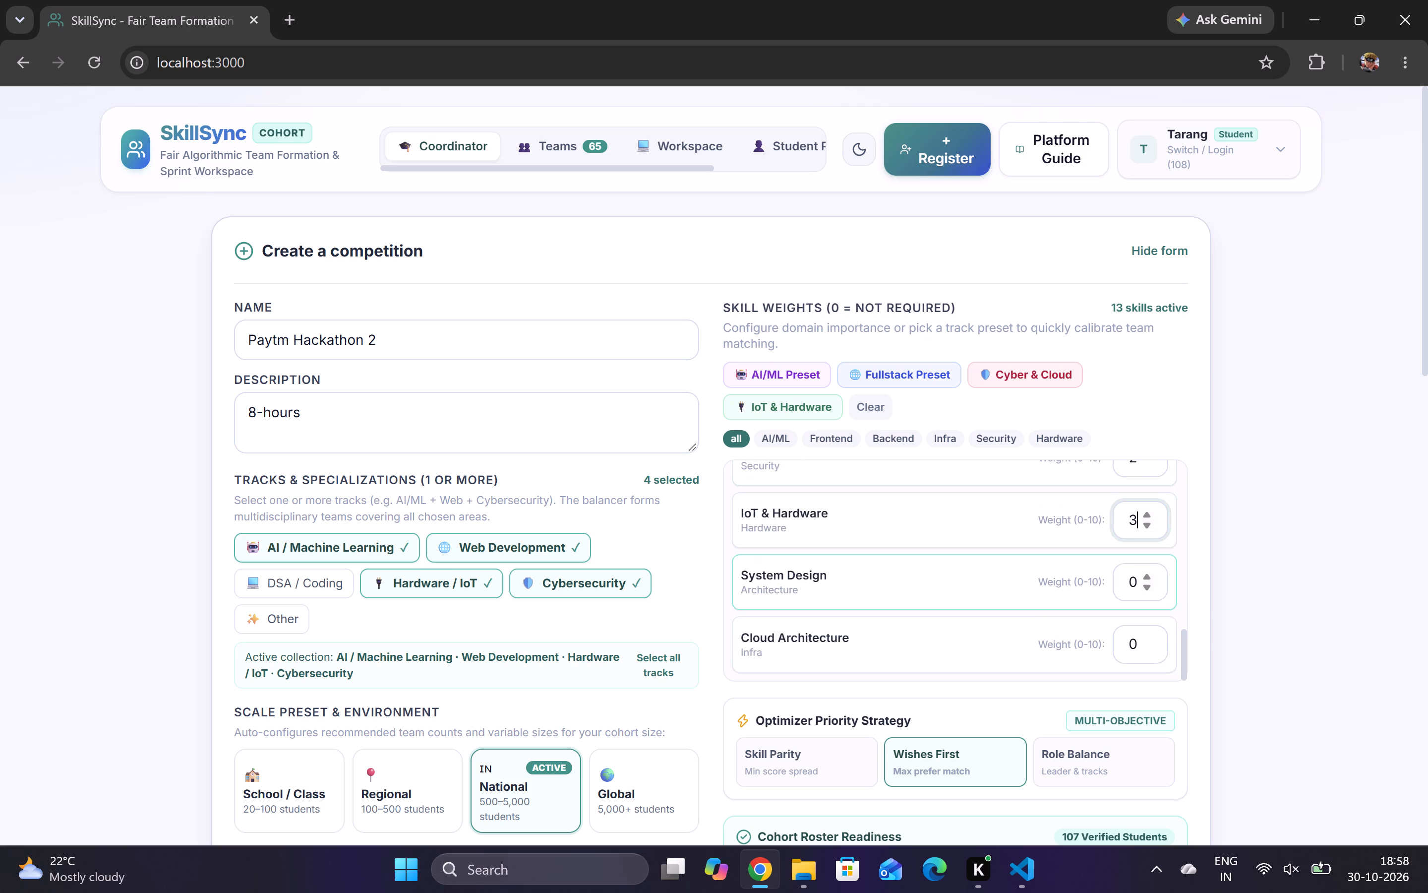
click(1133, 583)
key(Up)
key(Up)
scroll(973, 539, down, 1)
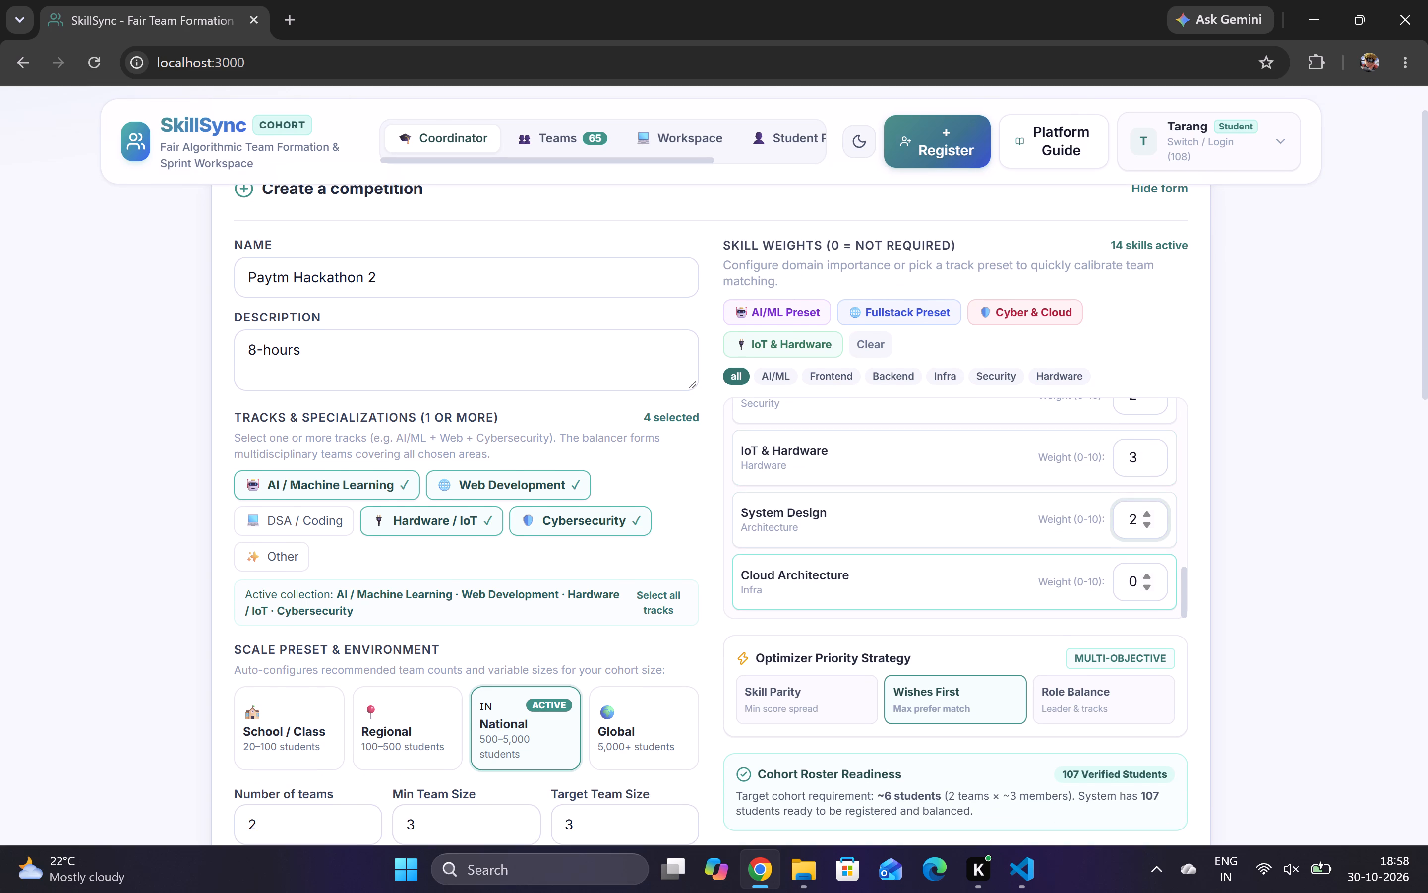
click(1130, 583)
key(Up)
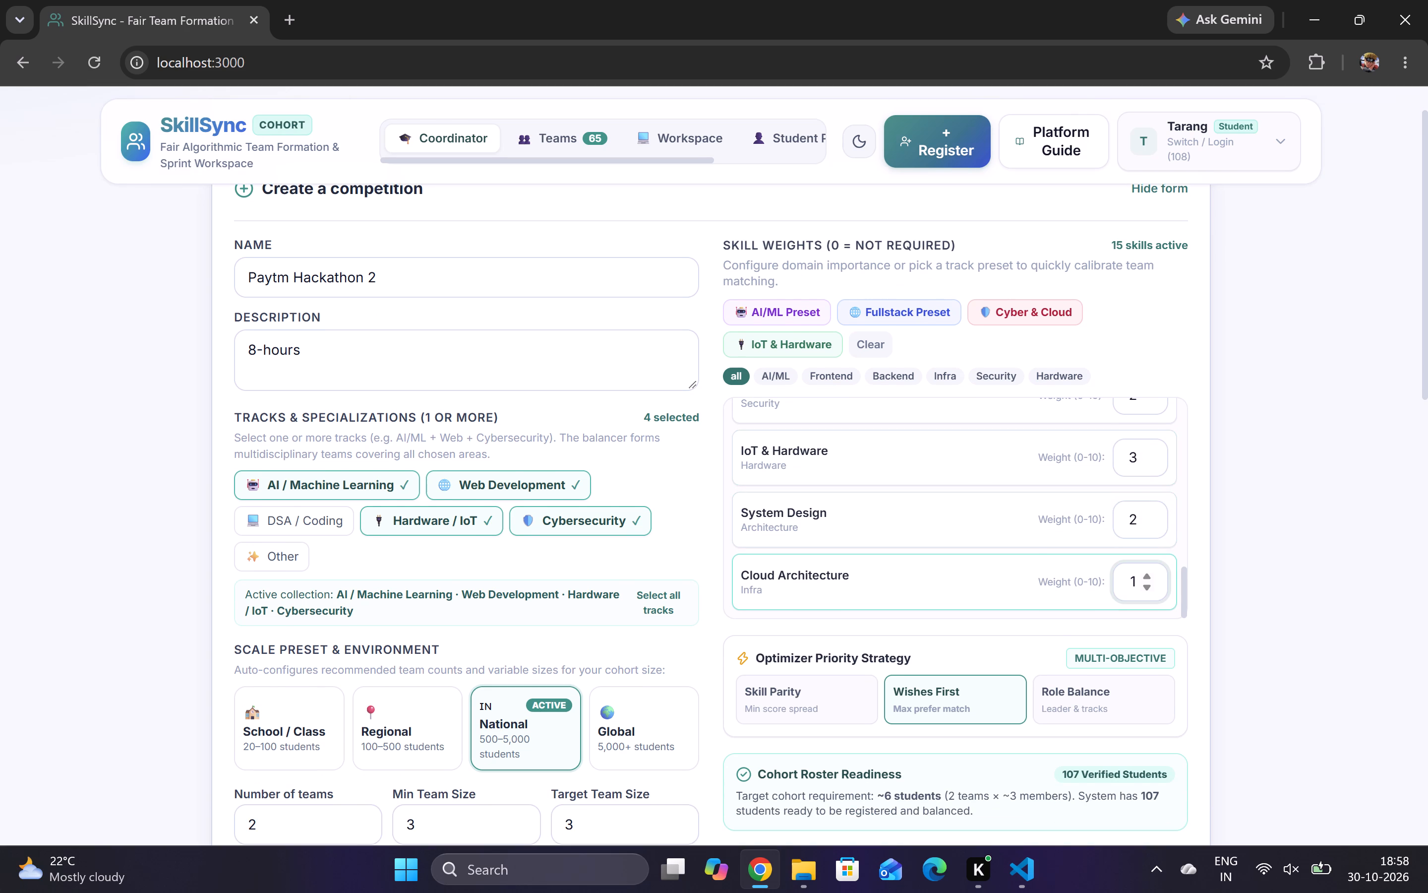
Check the remaining settings and create the Paytm Hackathon 2 competition.
scroll(1024, 526, down, 1)
scroll(941, 583, down, 3)
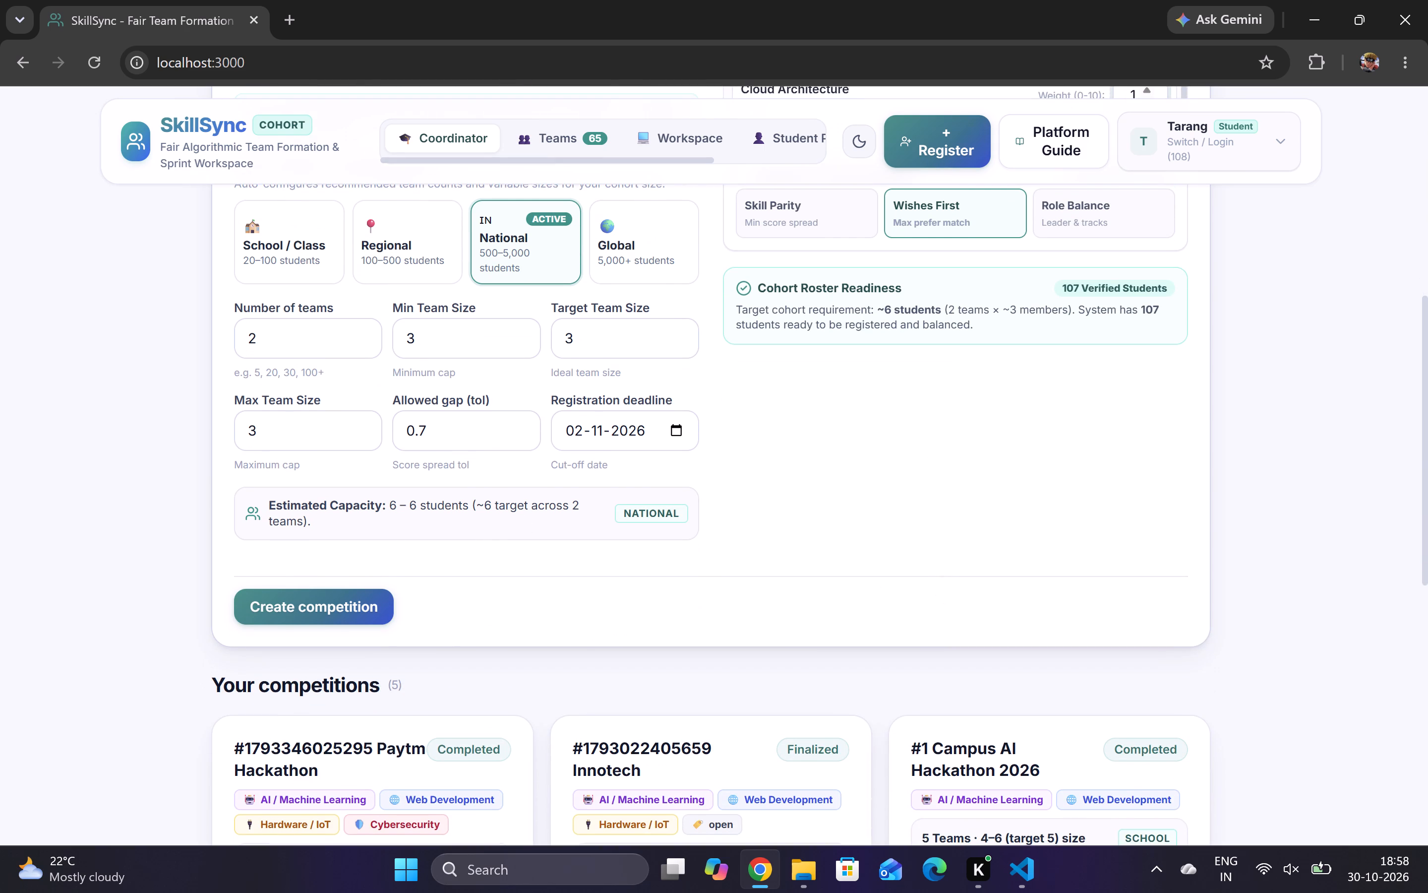
scroll(422, 545, left, 1)
scroll(770, 491, up, 1)
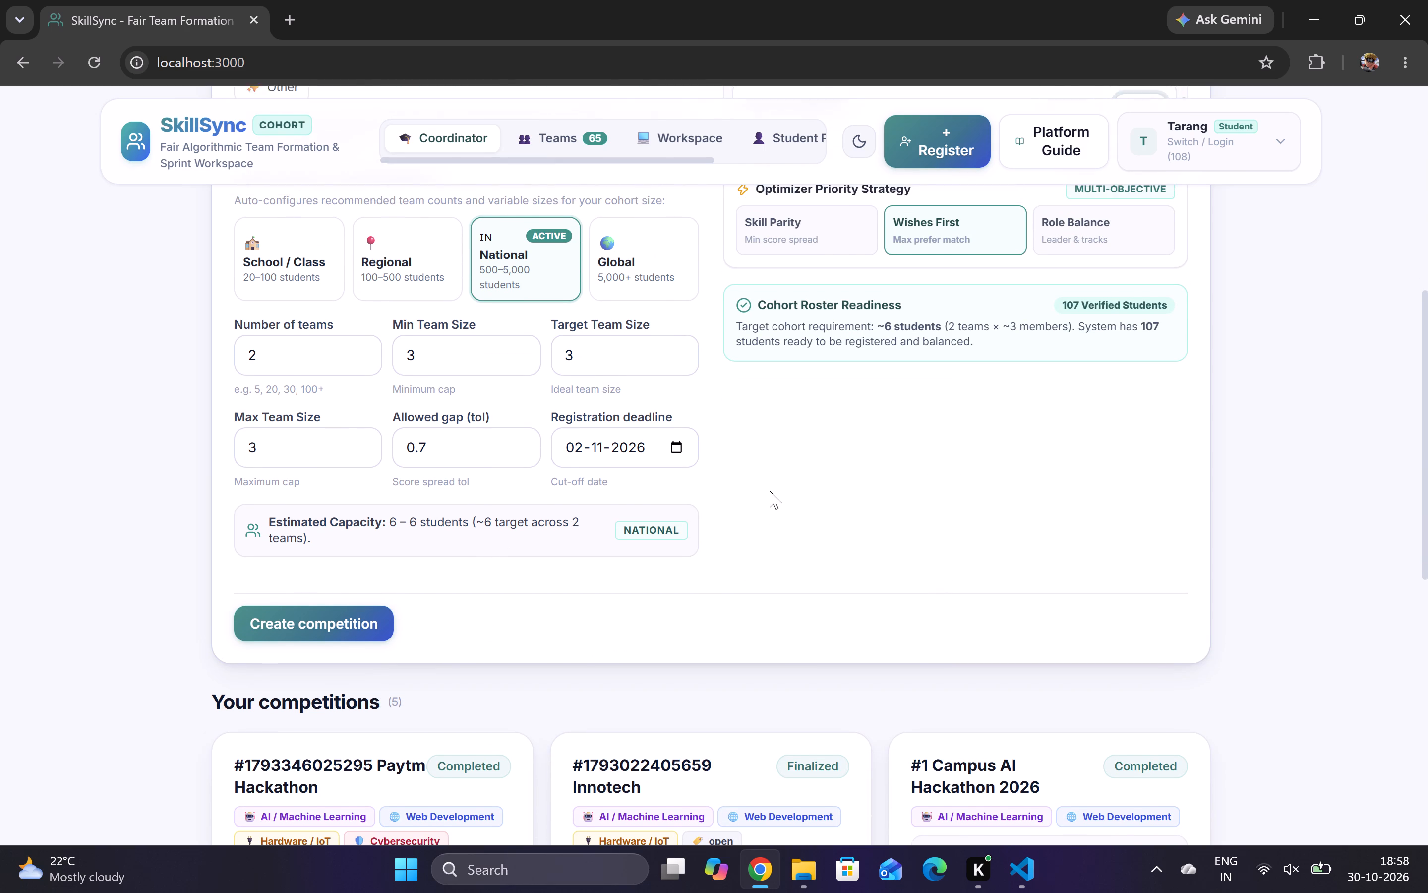
scroll(770, 491, up, 1)
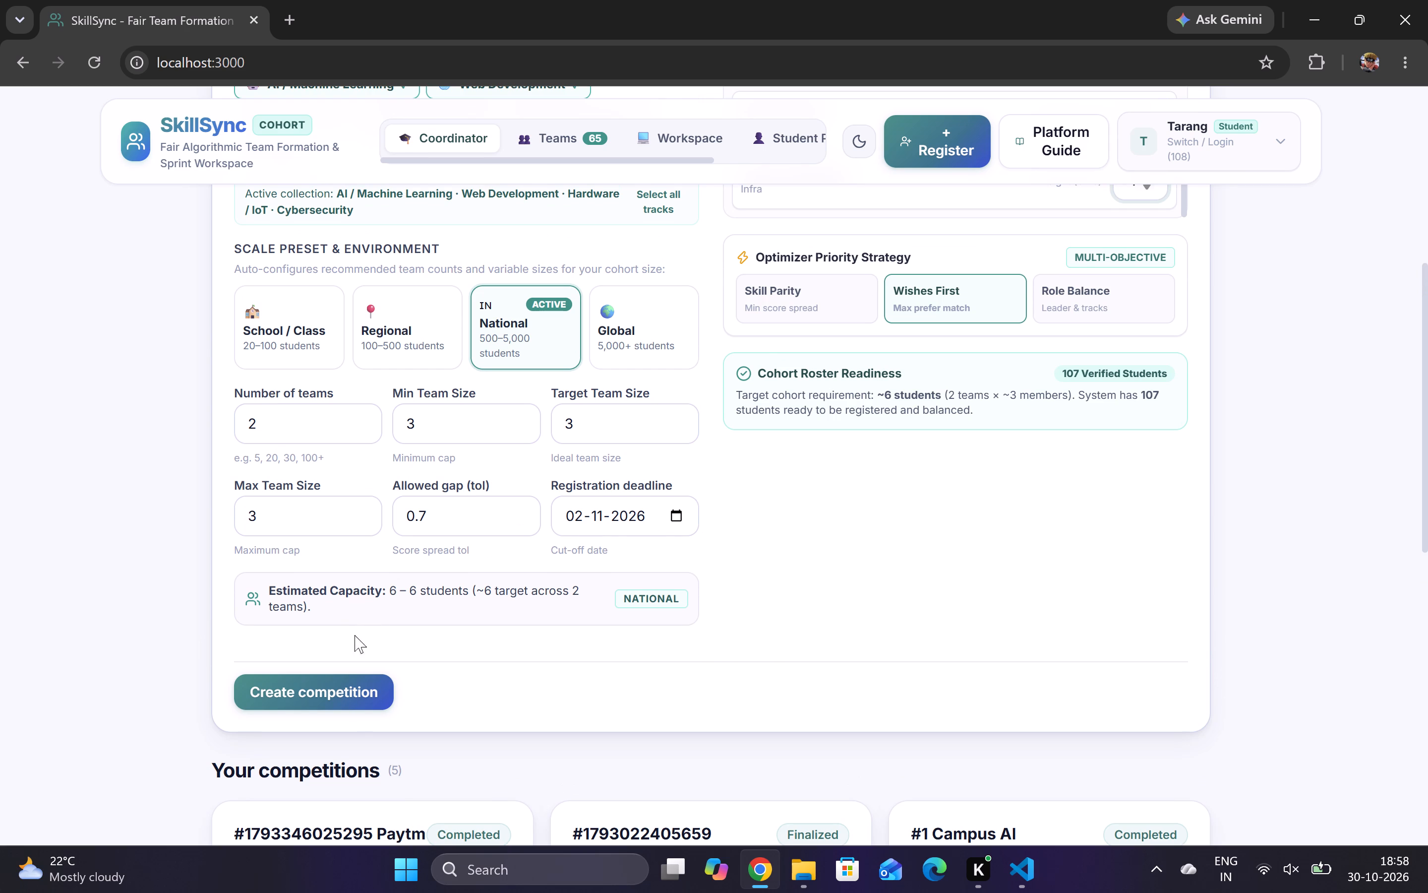
click(347, 686)
View the finalized teams of the earlier Paytm Hackathon competition.
scroll(596, 453, up, 3)
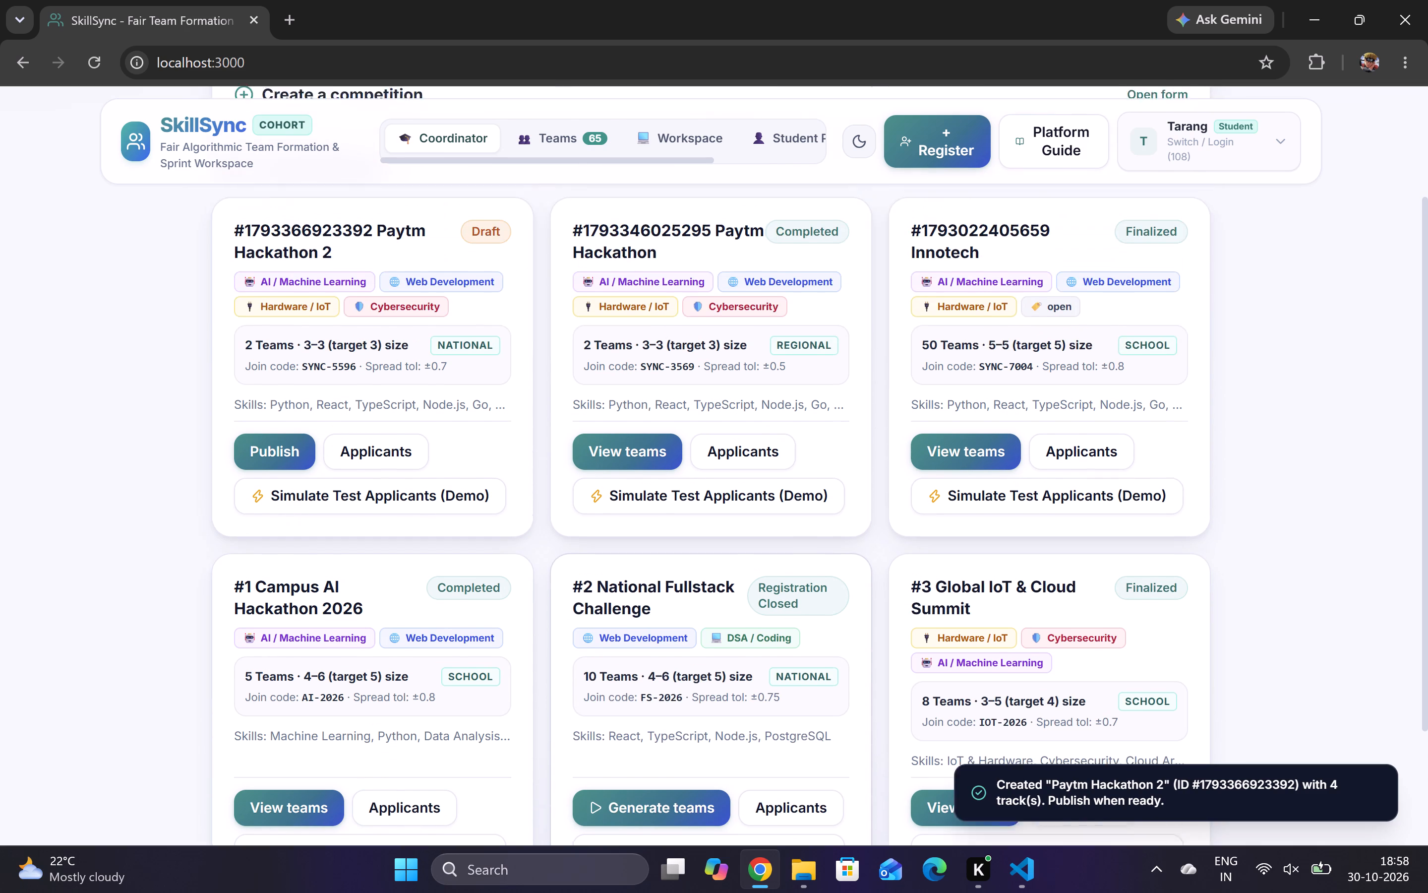
scroll(596, 453, up, 4)
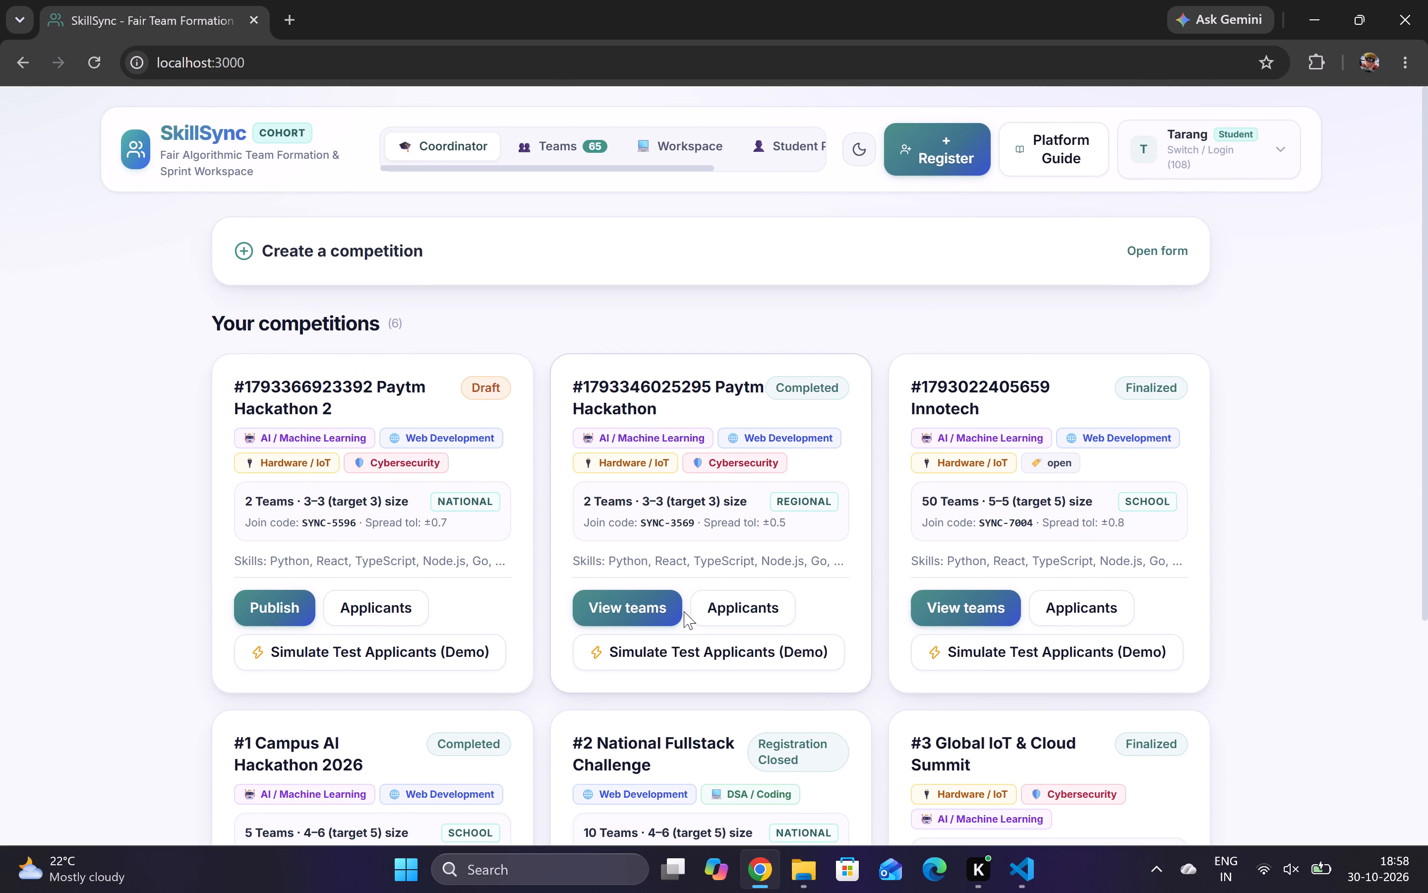
click(668, 614)
scroll(798, 483, down, 5)
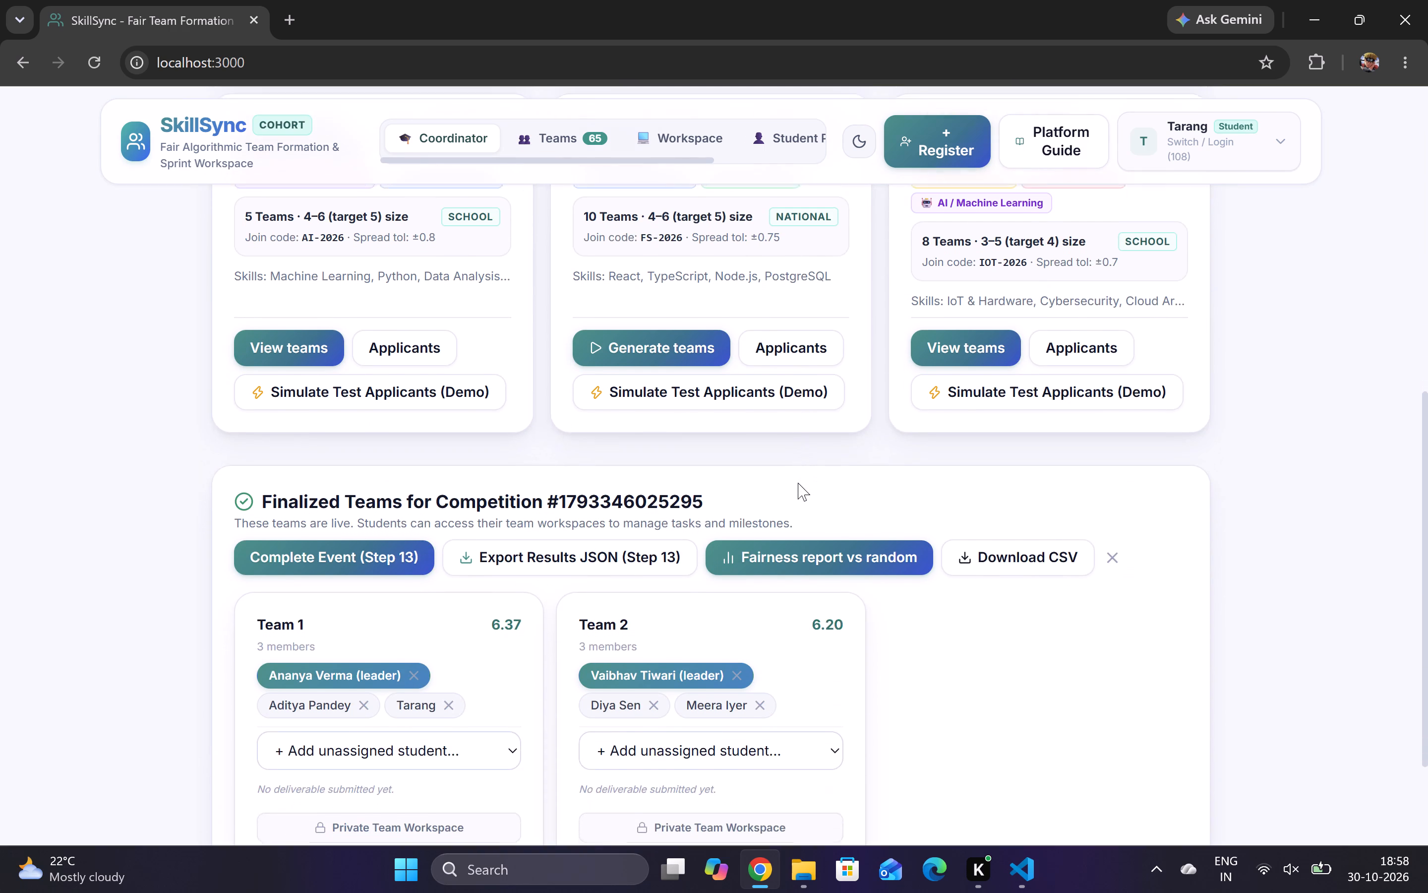
scroll(798, 483, down, 1)
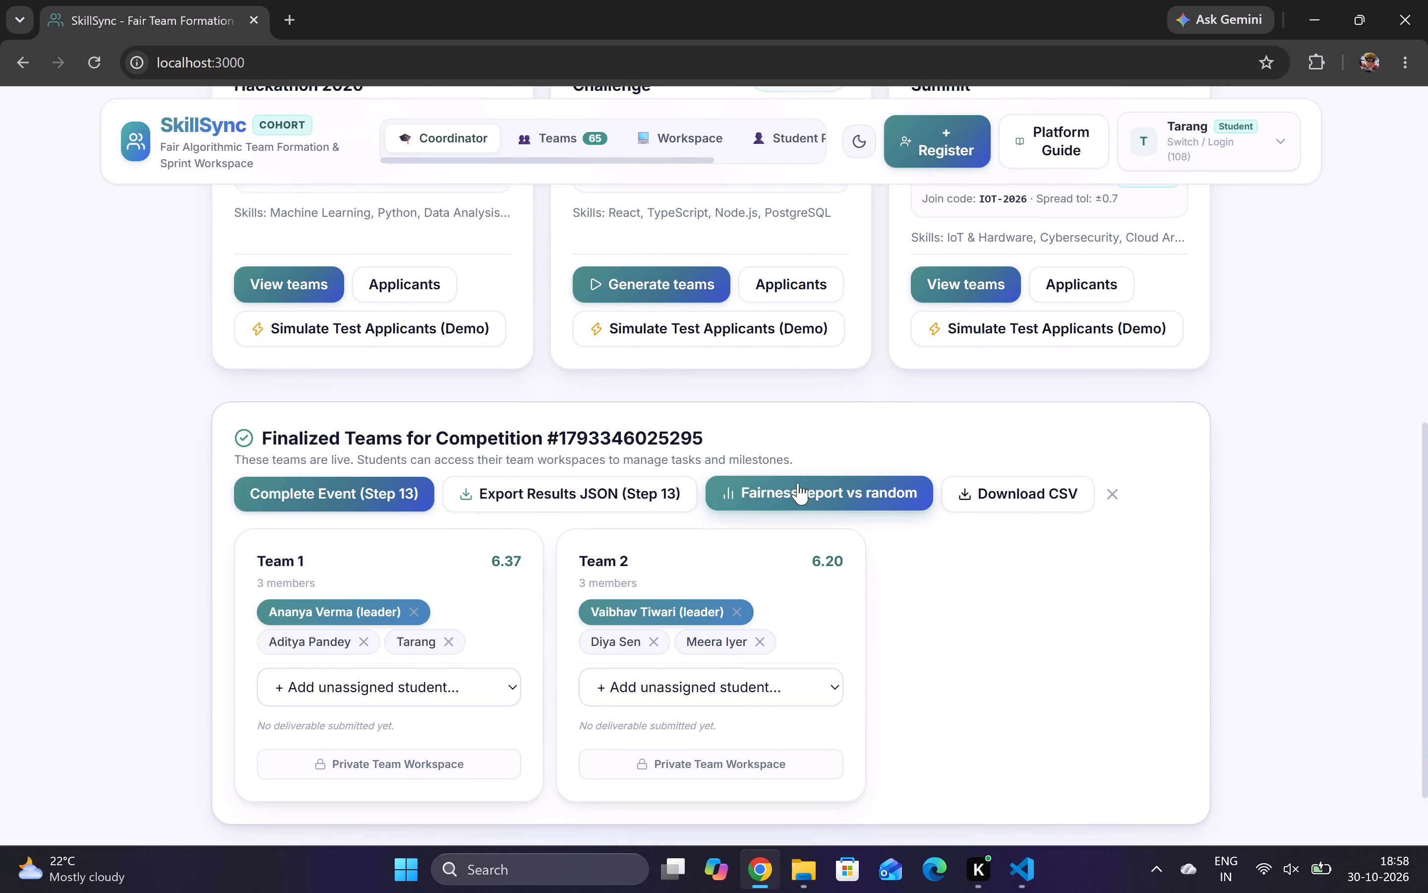
Publish the Paytm Hackathon 2 draft for student registrations.
scroll(798, 483, up, 3)
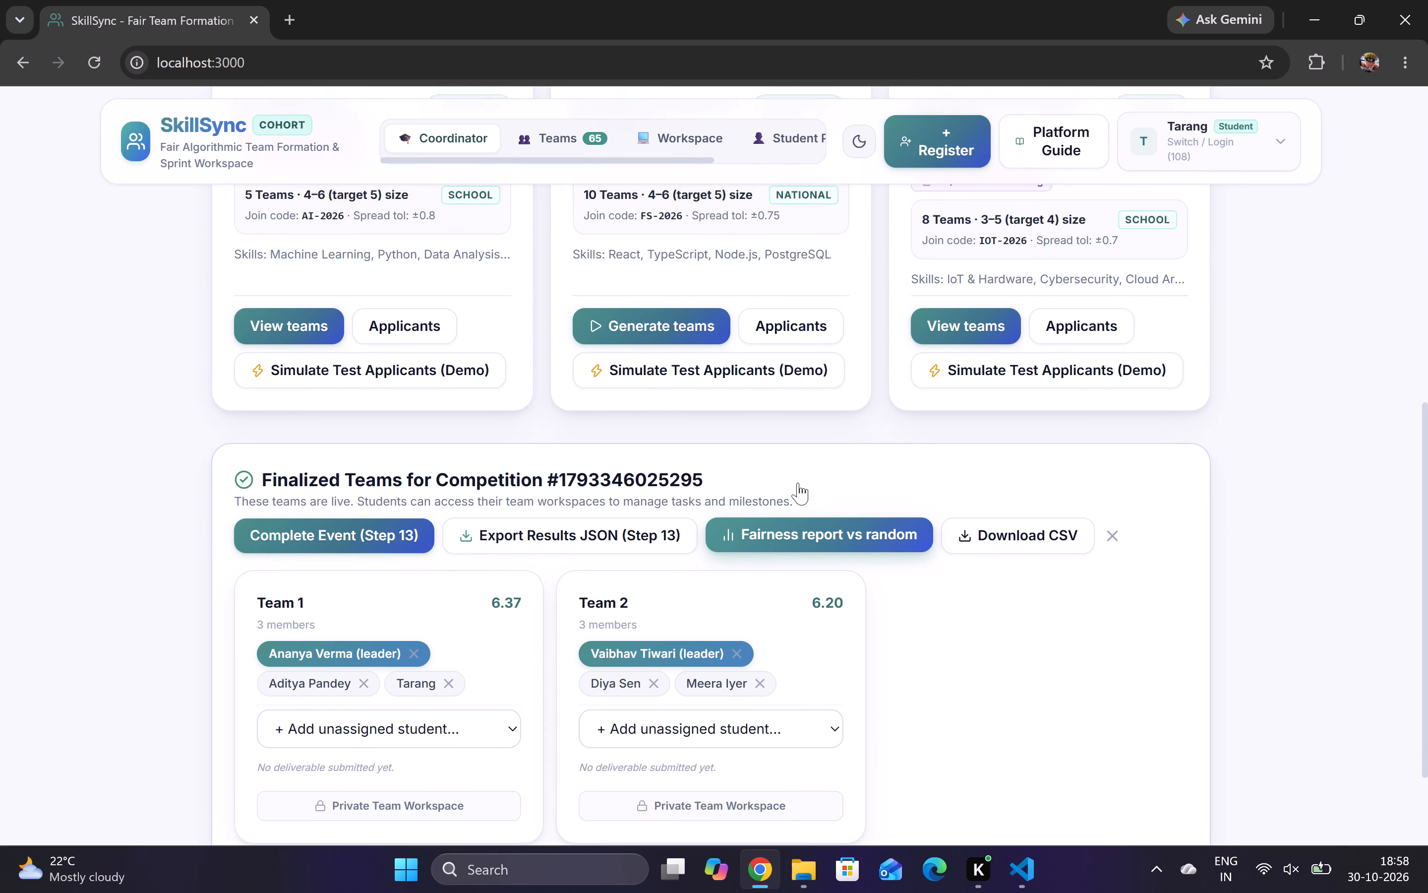
scroll(798, 483, up, 6)
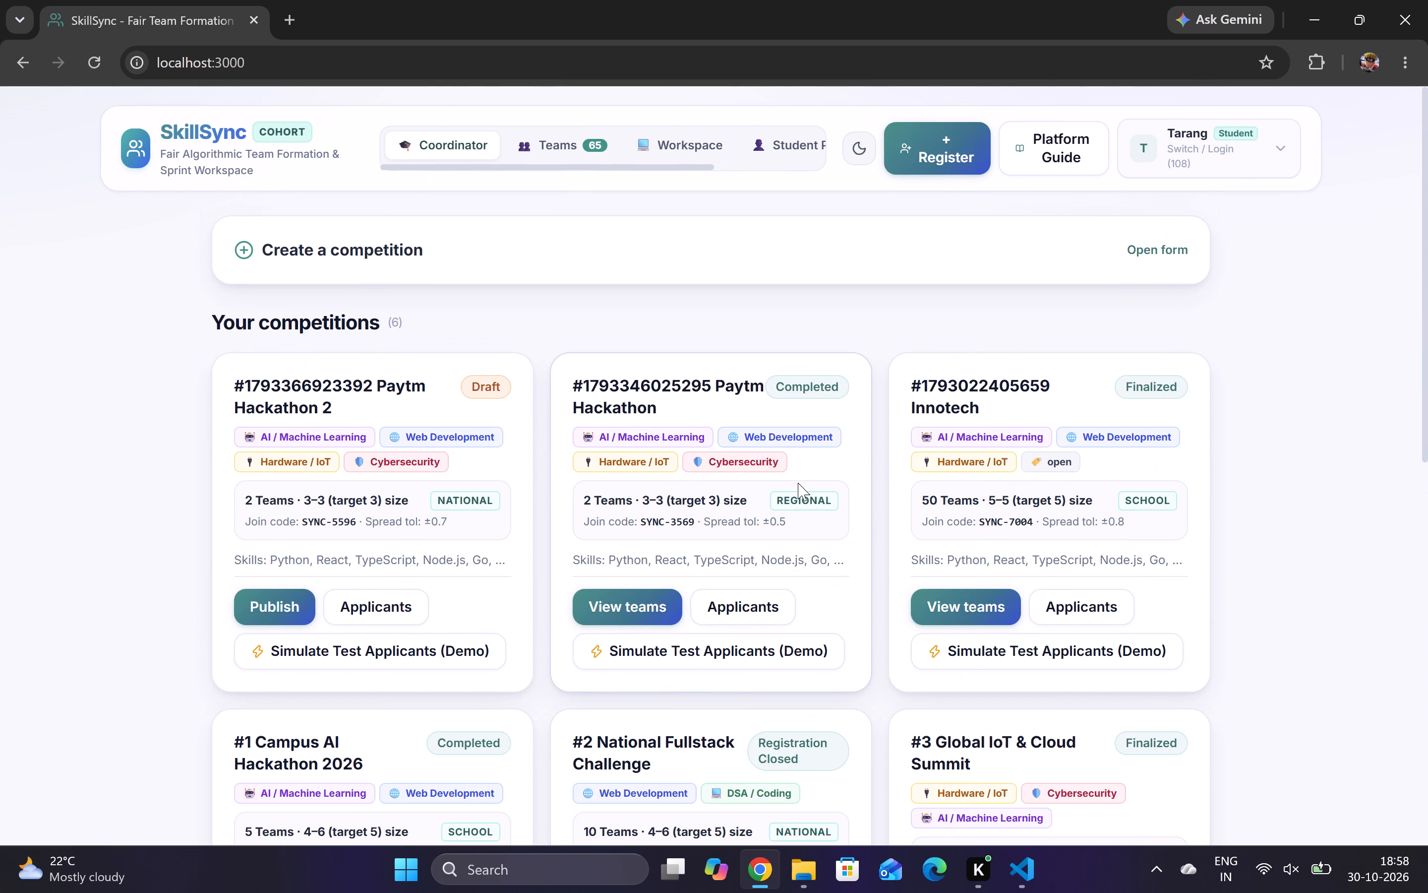
click(277, 613)
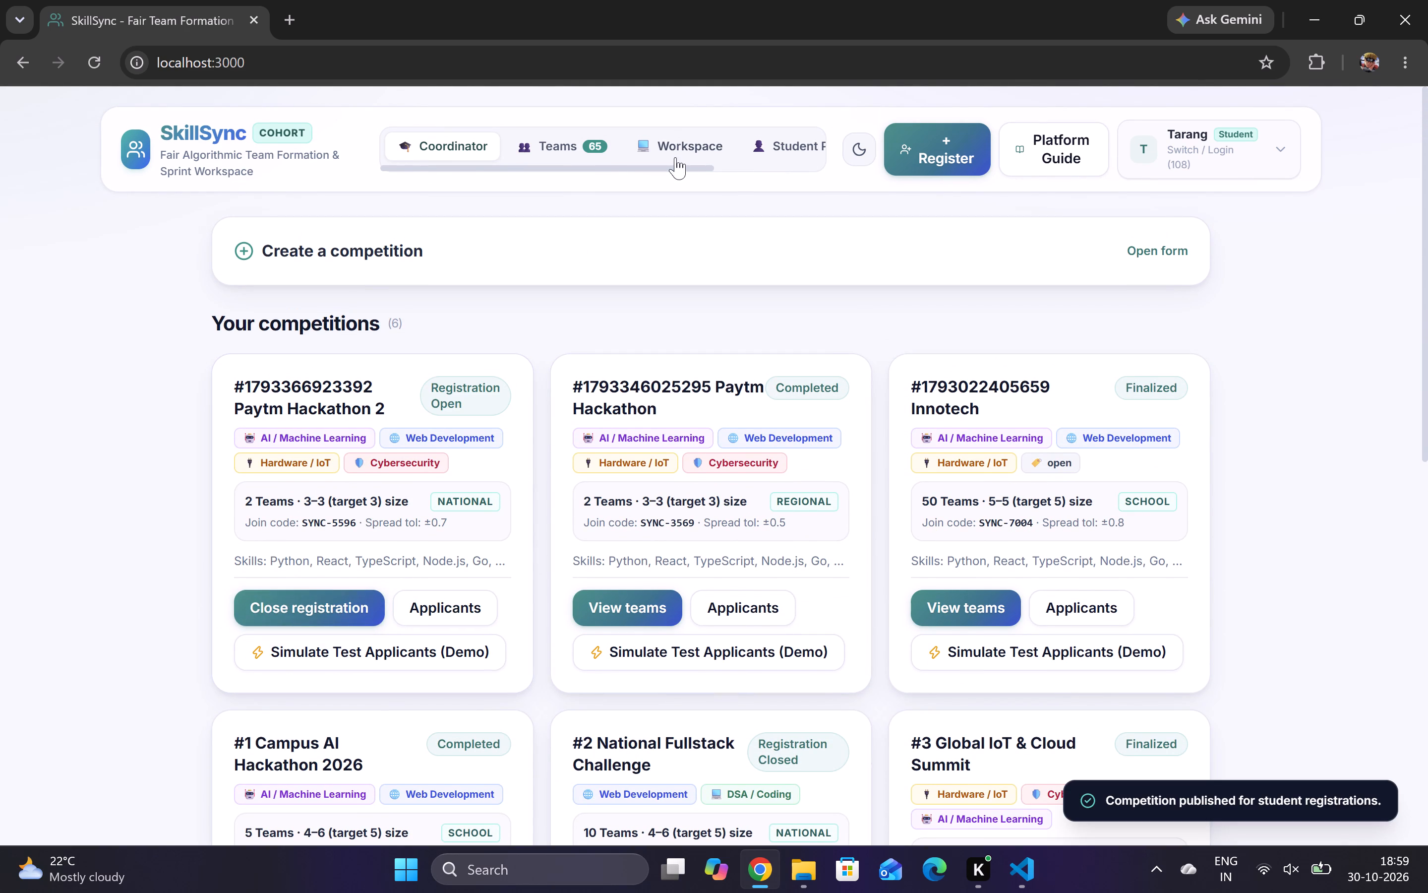
Switch from the Coordinator view to the student view for the active account.
click(772, 136)
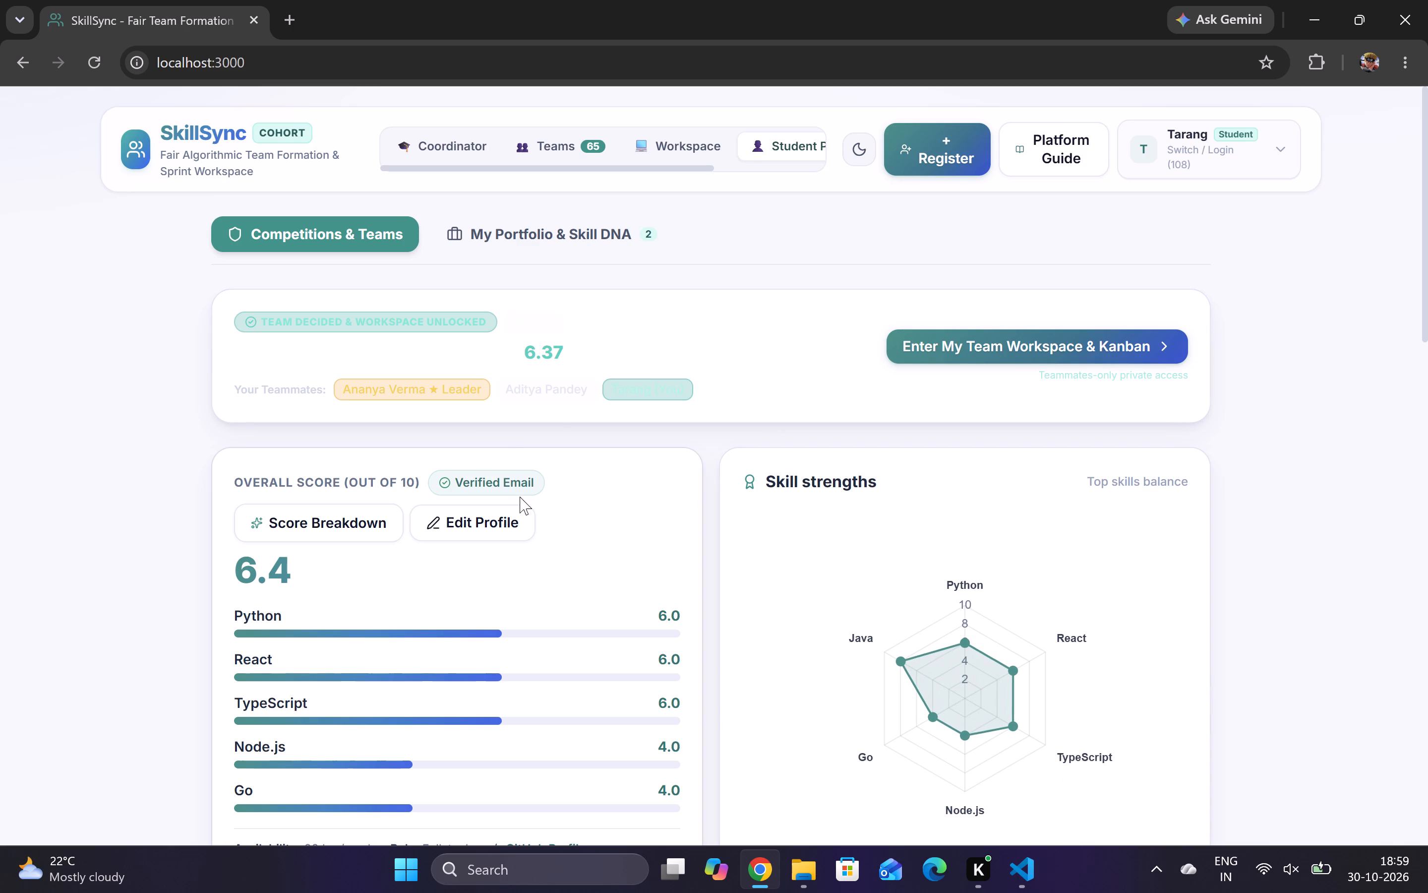
scroll(785, 488, down, 1)
scroll(785, 488, up, 1)
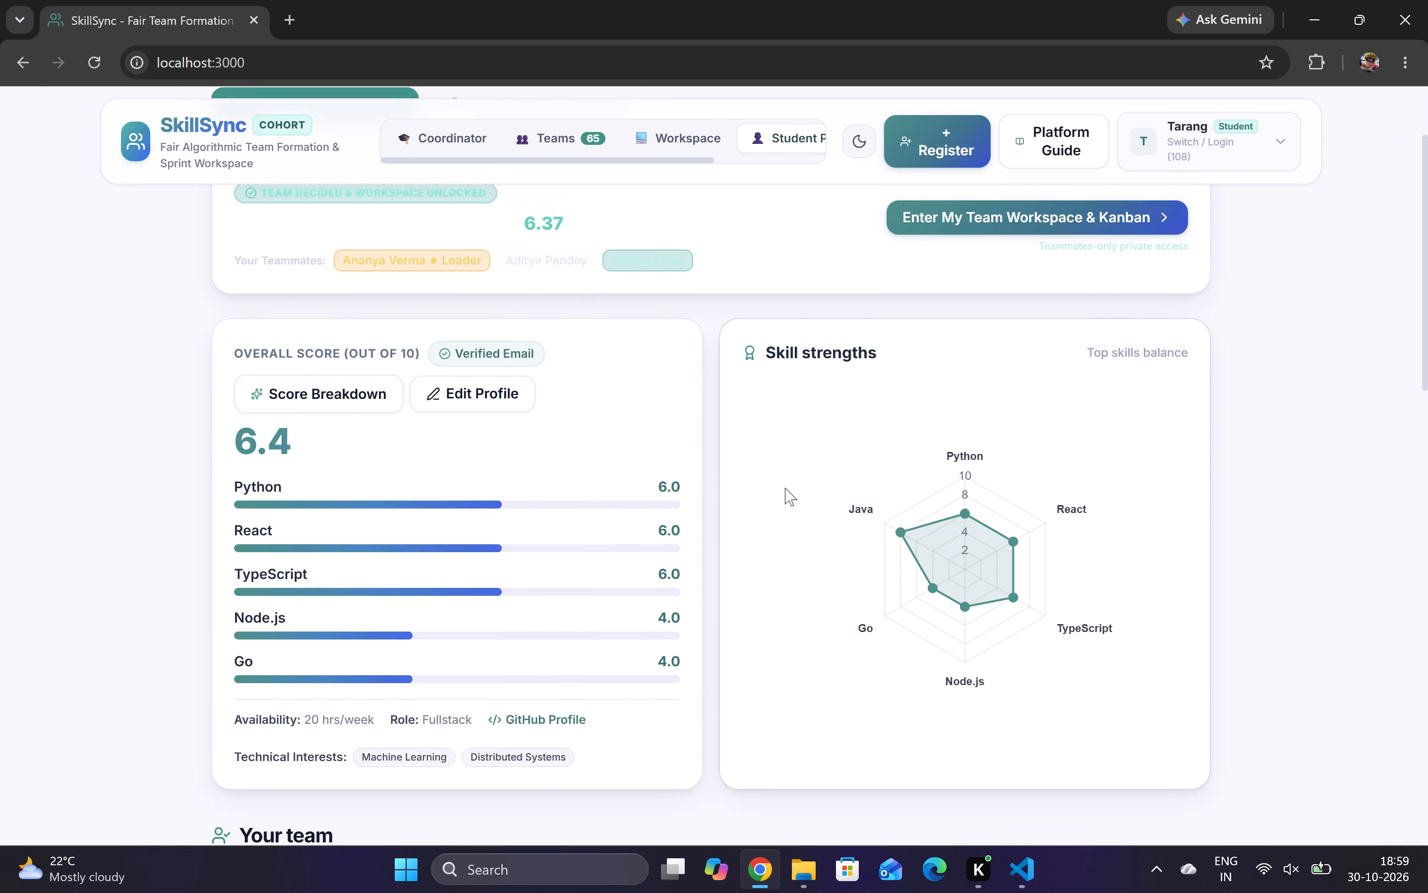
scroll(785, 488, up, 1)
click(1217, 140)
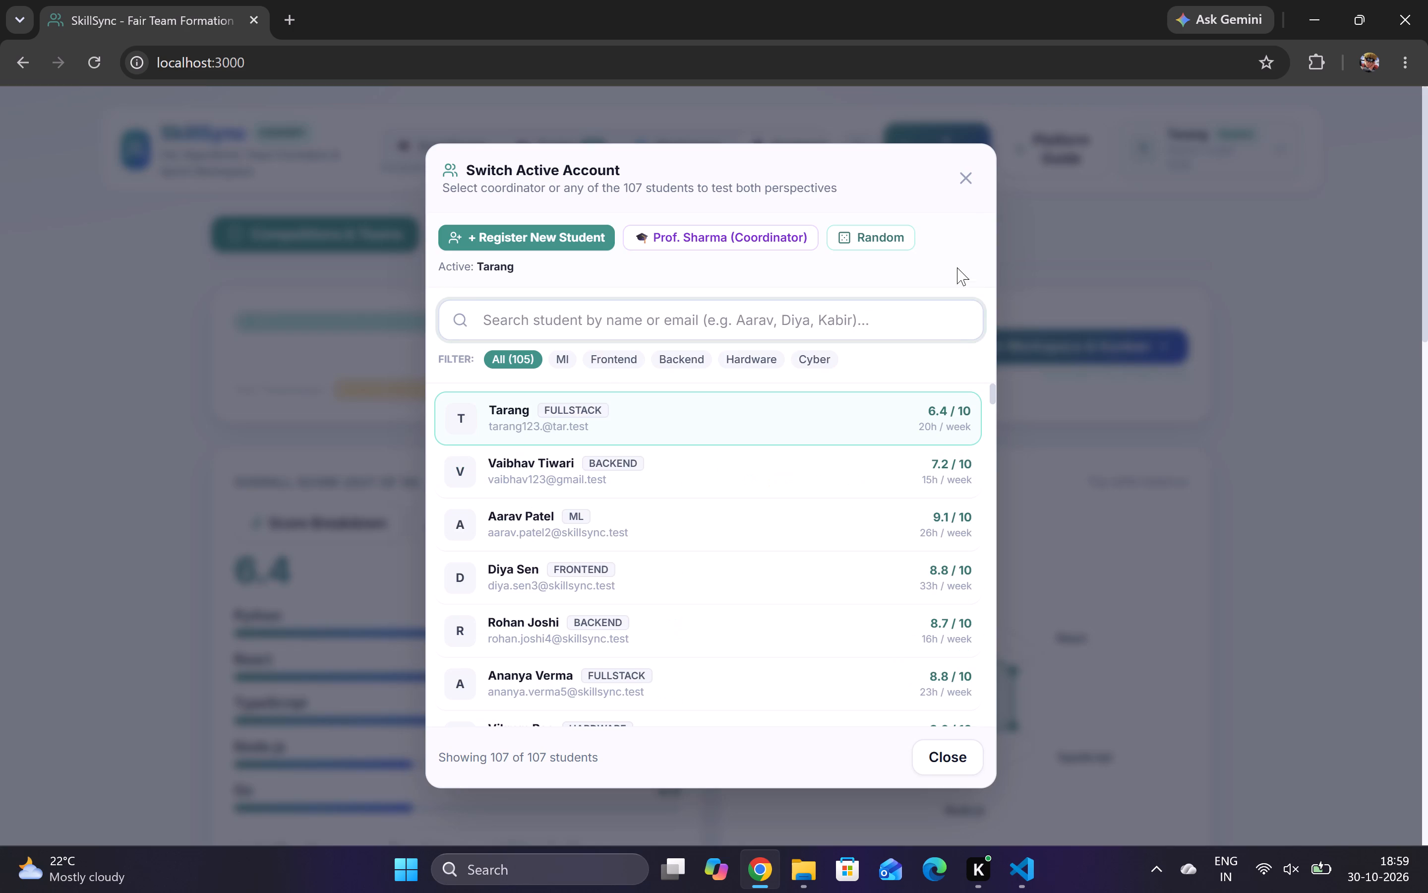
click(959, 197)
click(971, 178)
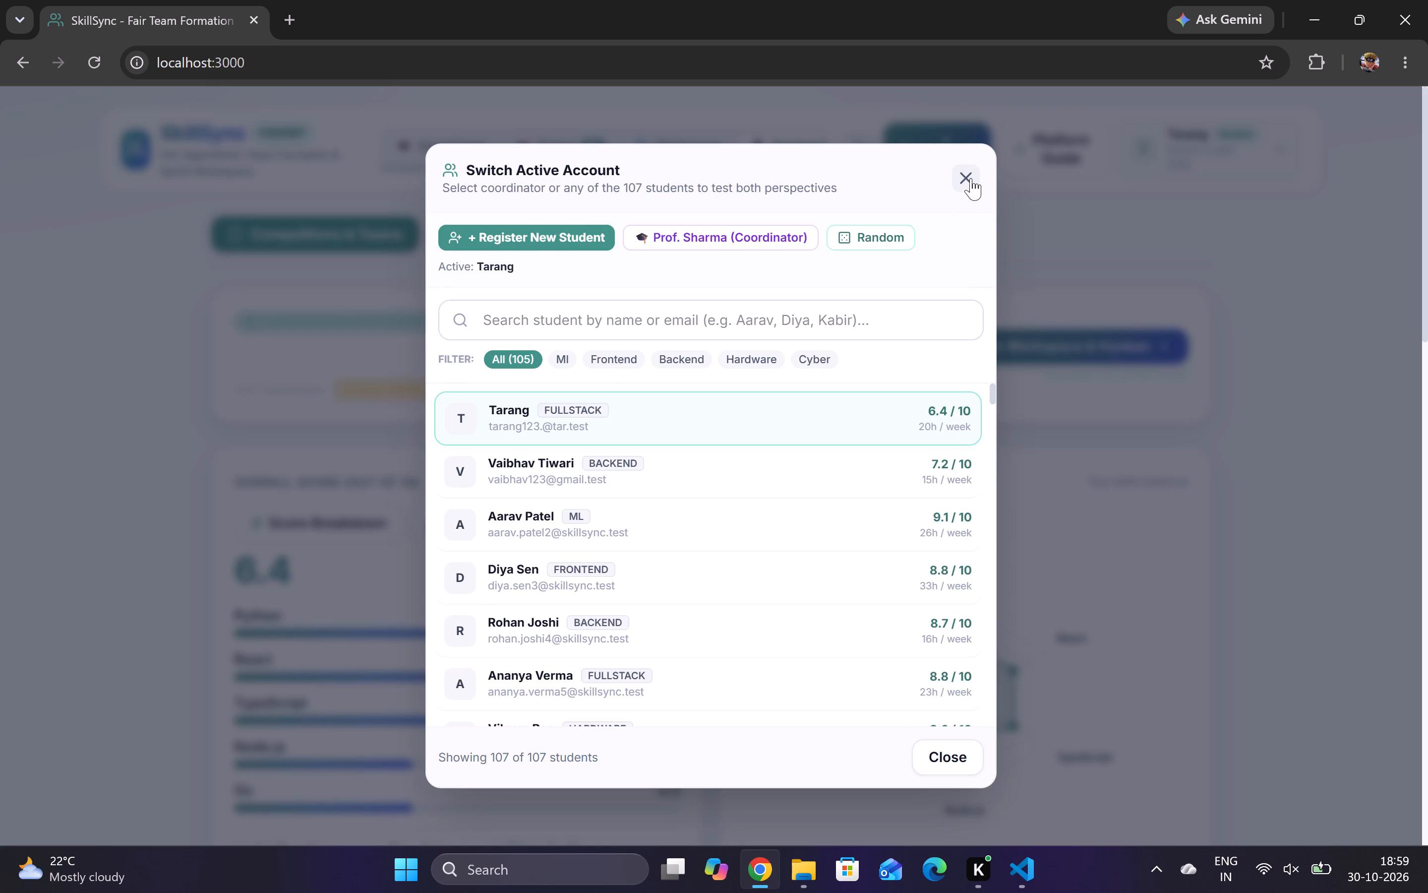
Apply to Paytm Hackathon 2 as the active student, opting in to lead a team.
scroll(831, 427, down, 5)
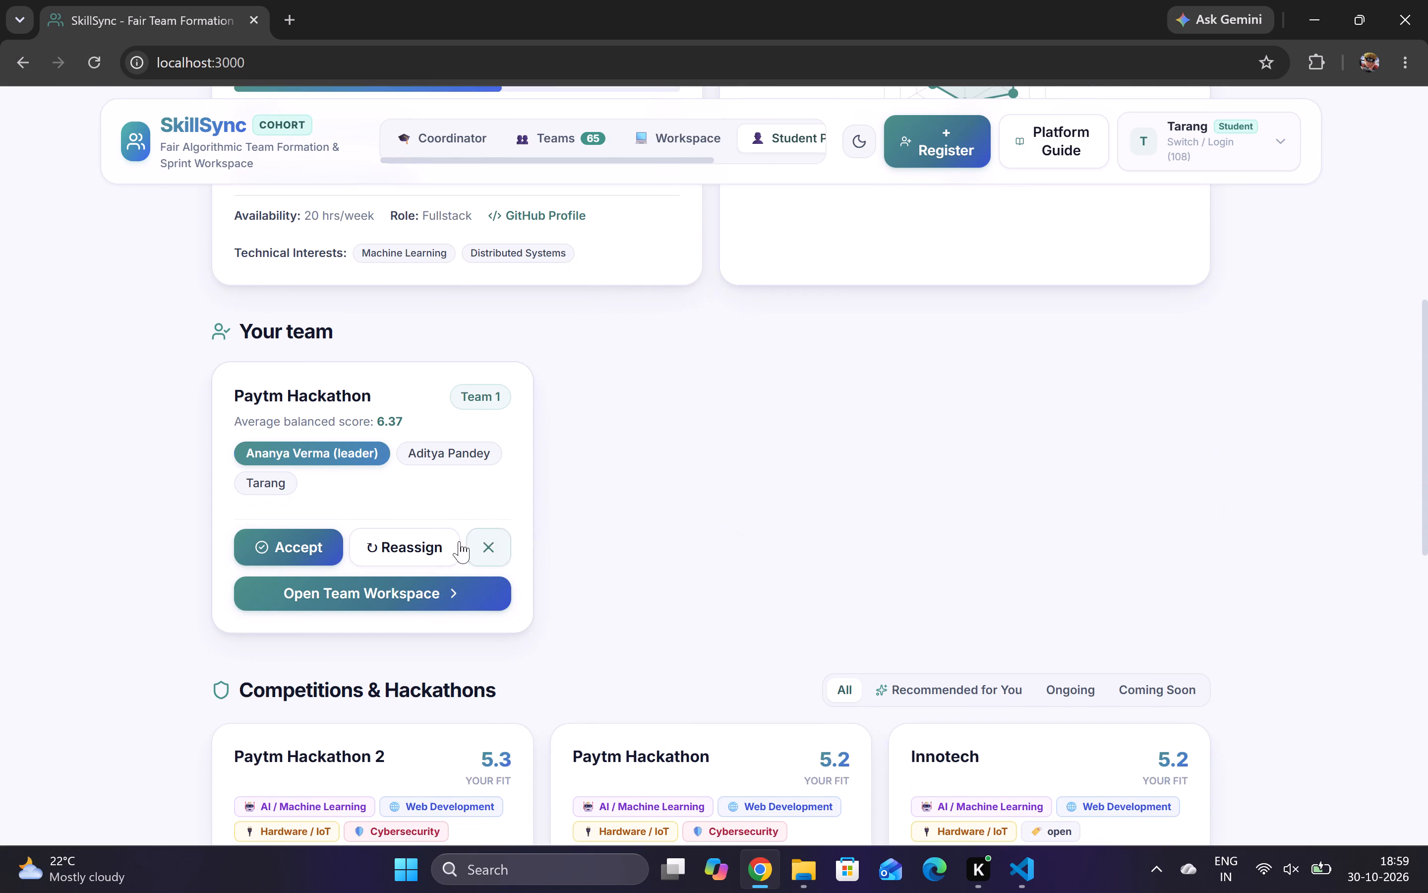
scroll(755, 501, down, 4)
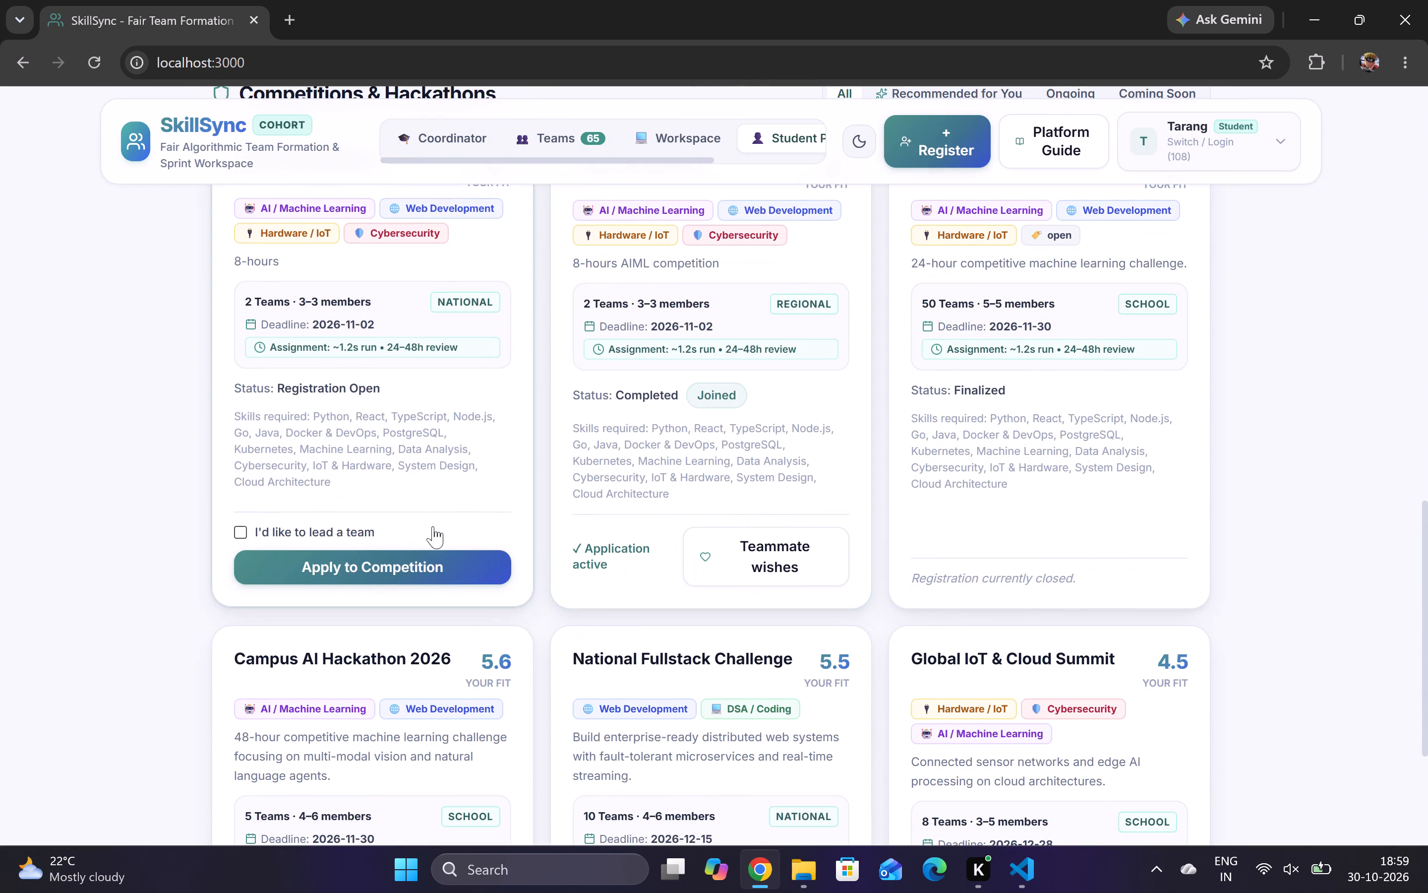
click(249, 533)
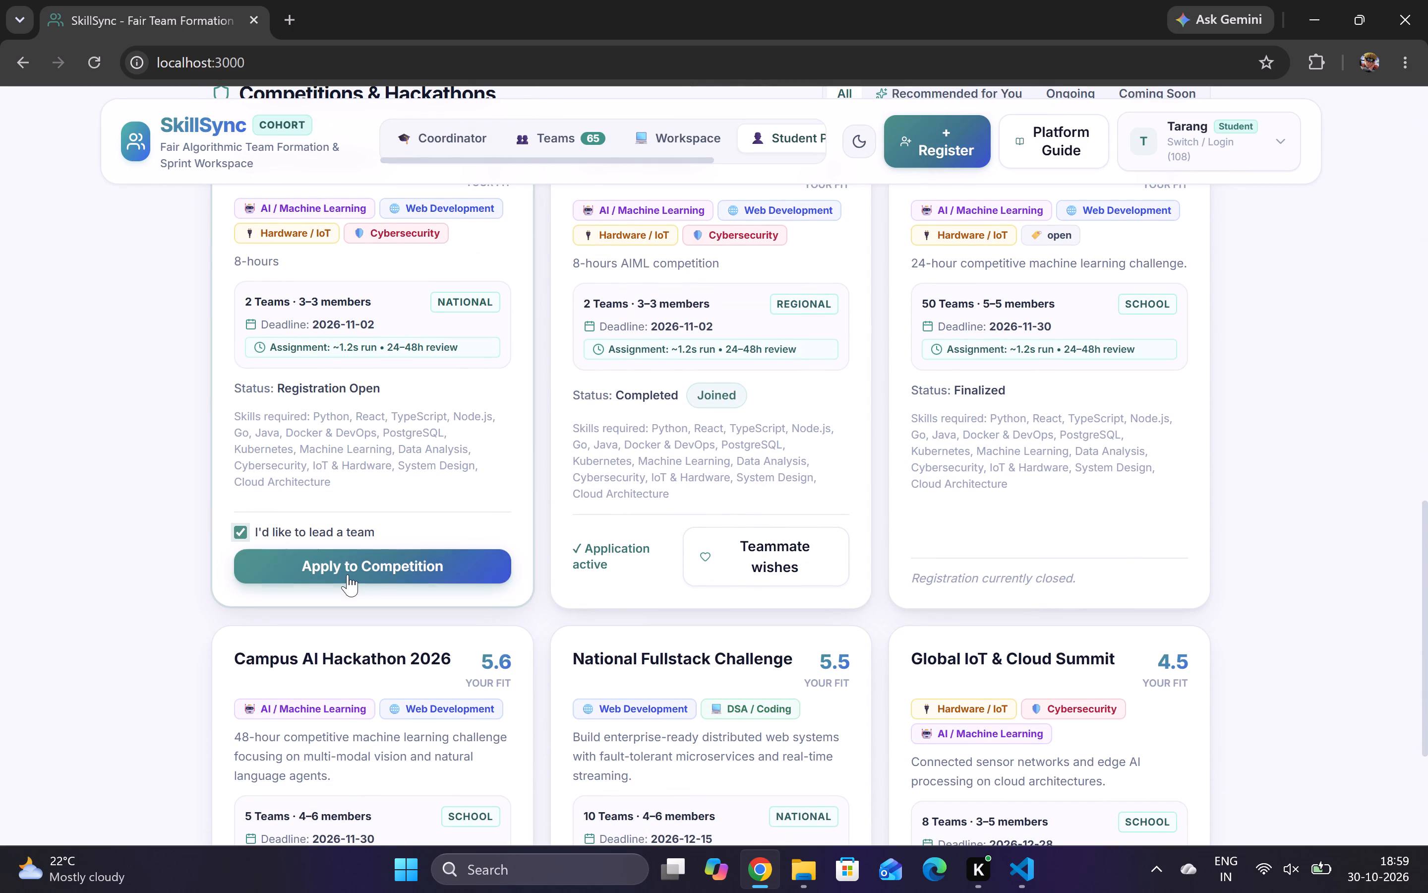
click(349, 573)
Add a teammate wish for Paytm Hackathon 2 with Vaibhav as a preferred teammate, and leave the wishes dialog.
click(420, 546)
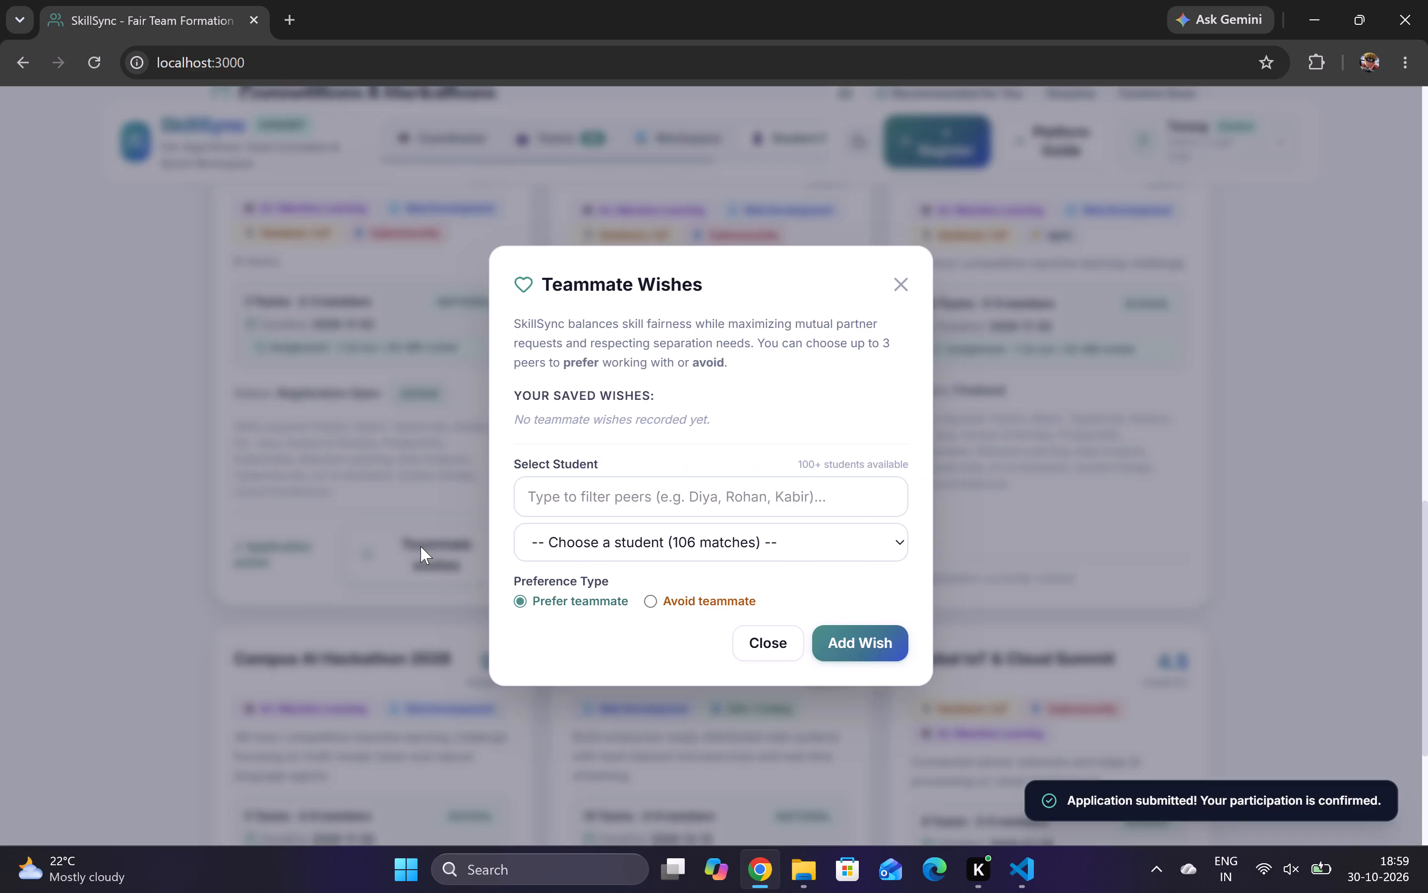
click(665, 550)
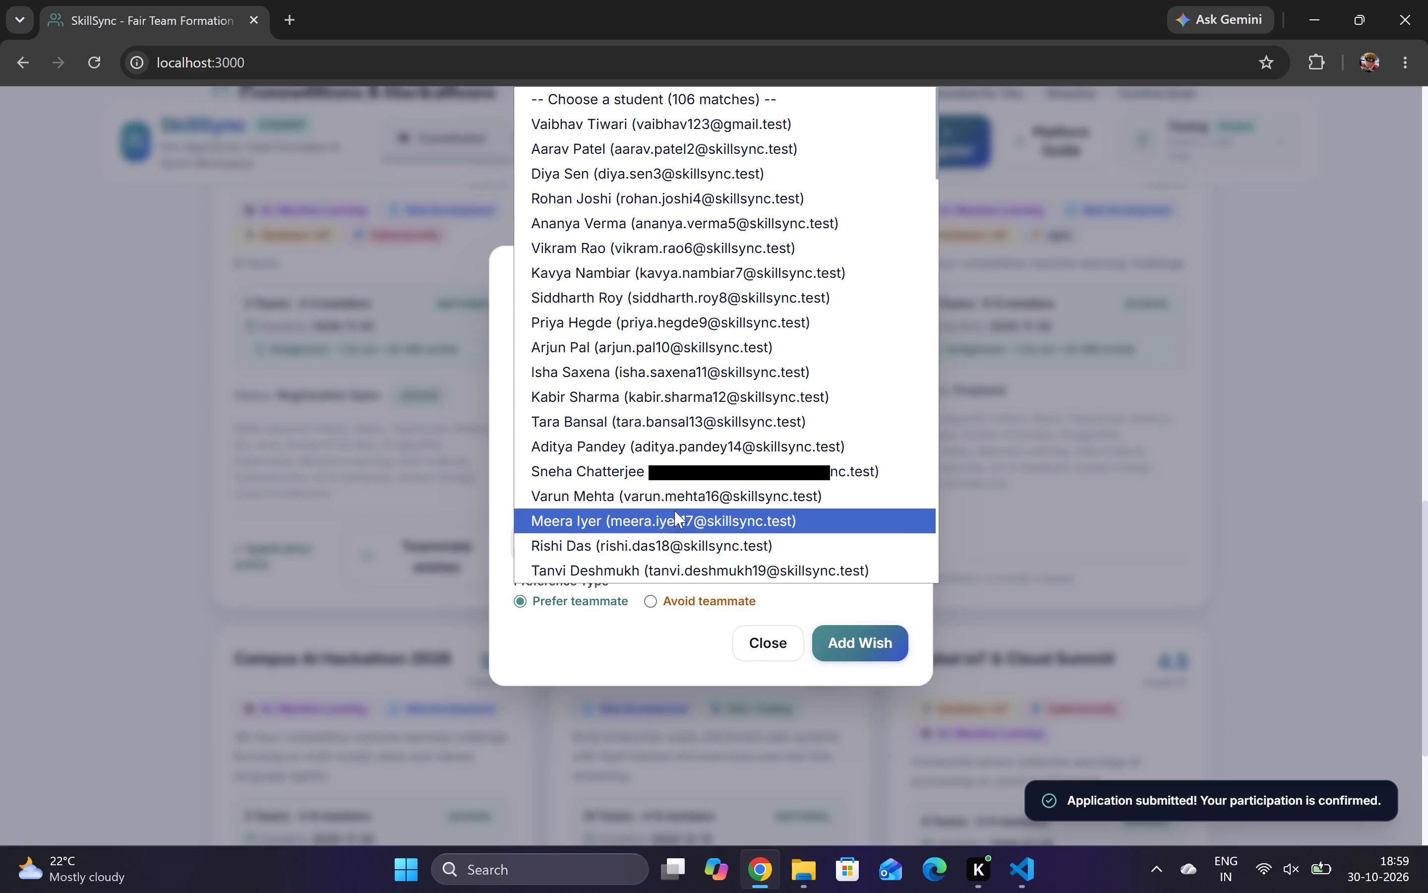
text(va)
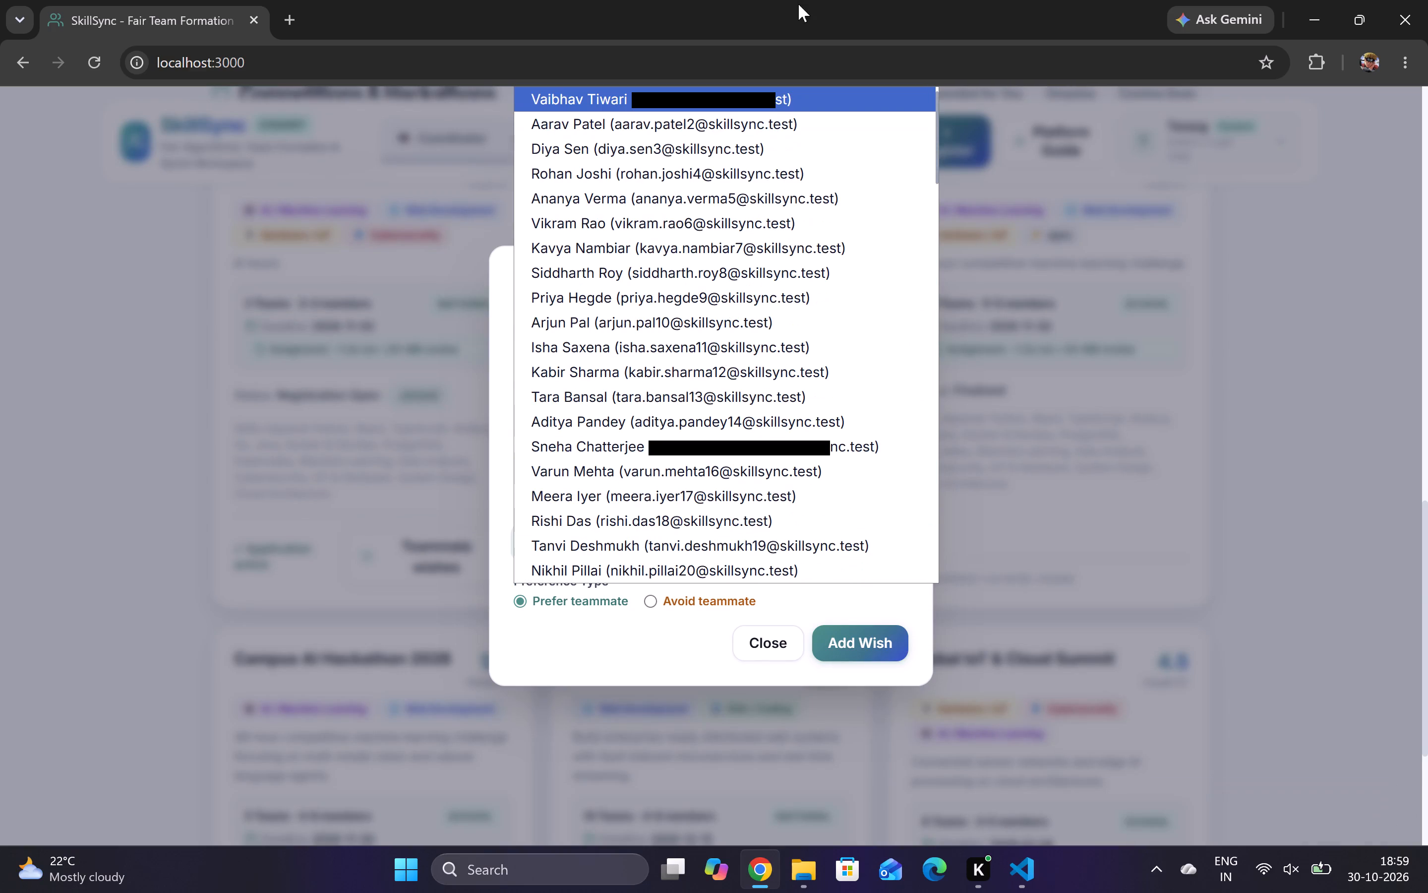
click(776, 98)
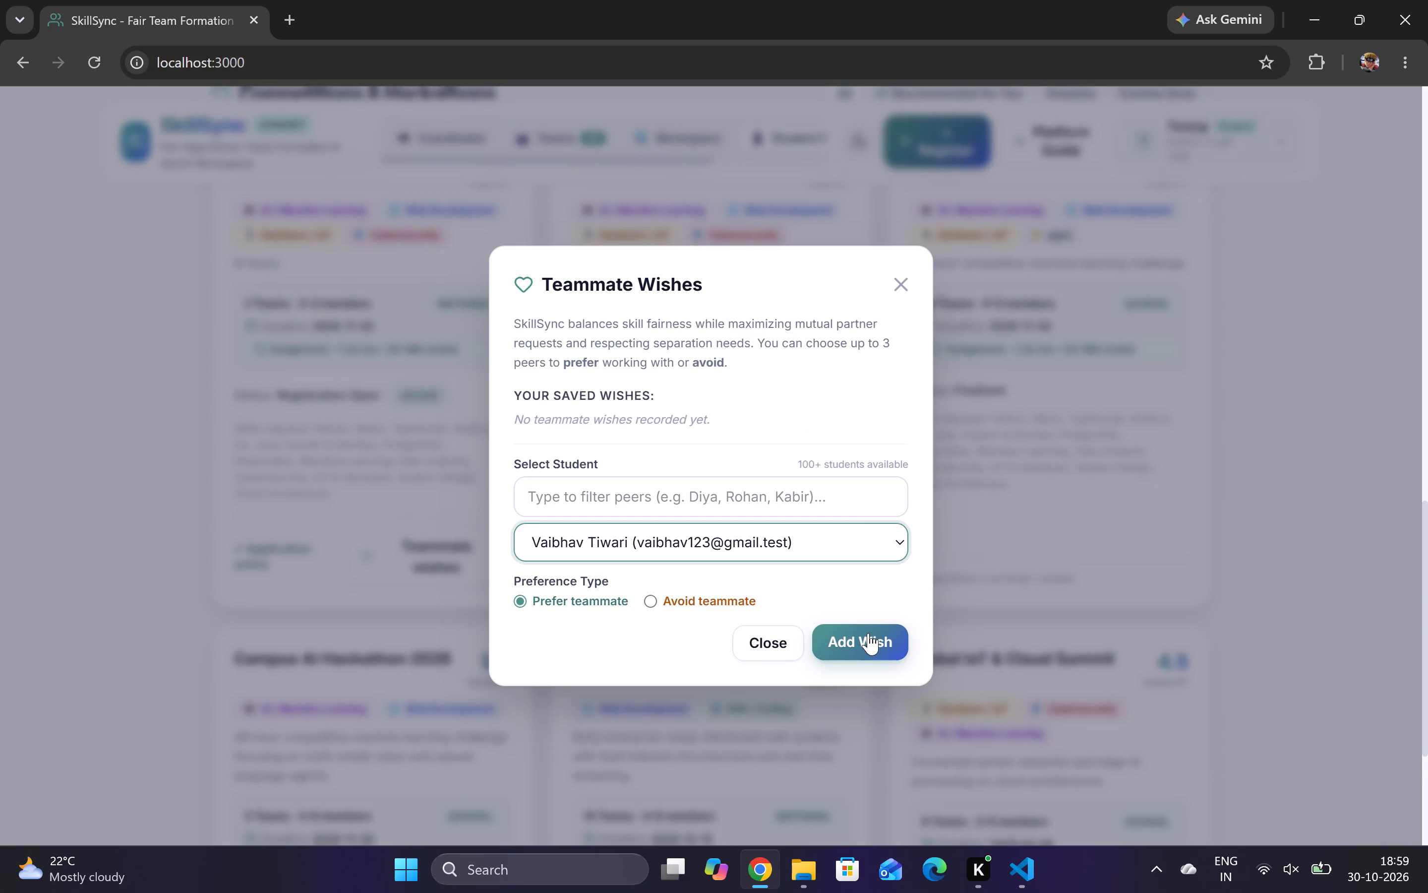
click(868, 633)
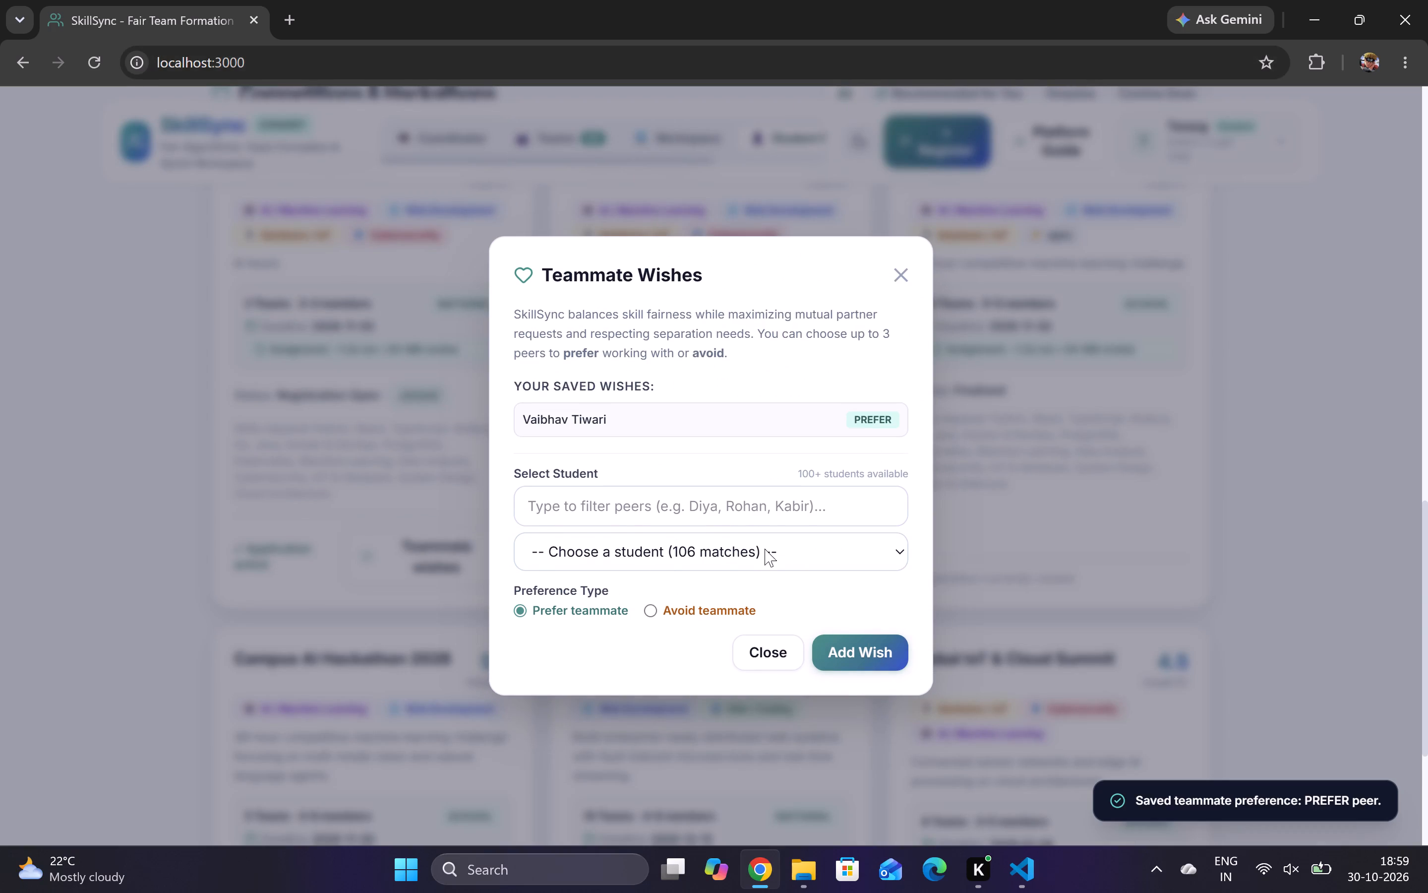
click(854, 649)
click(897, 285)
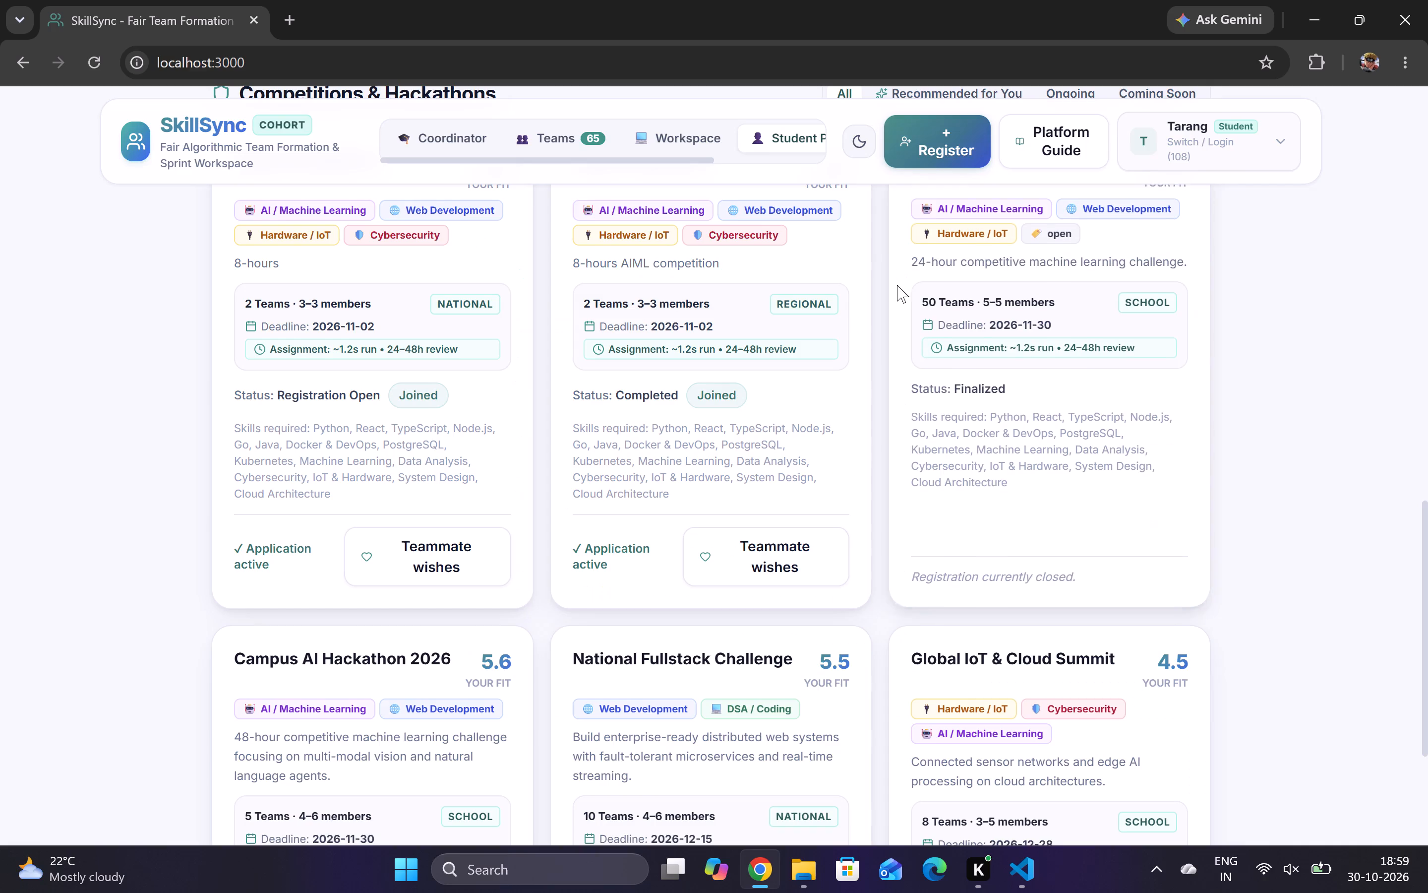
scroll(447, 438, up, 1)
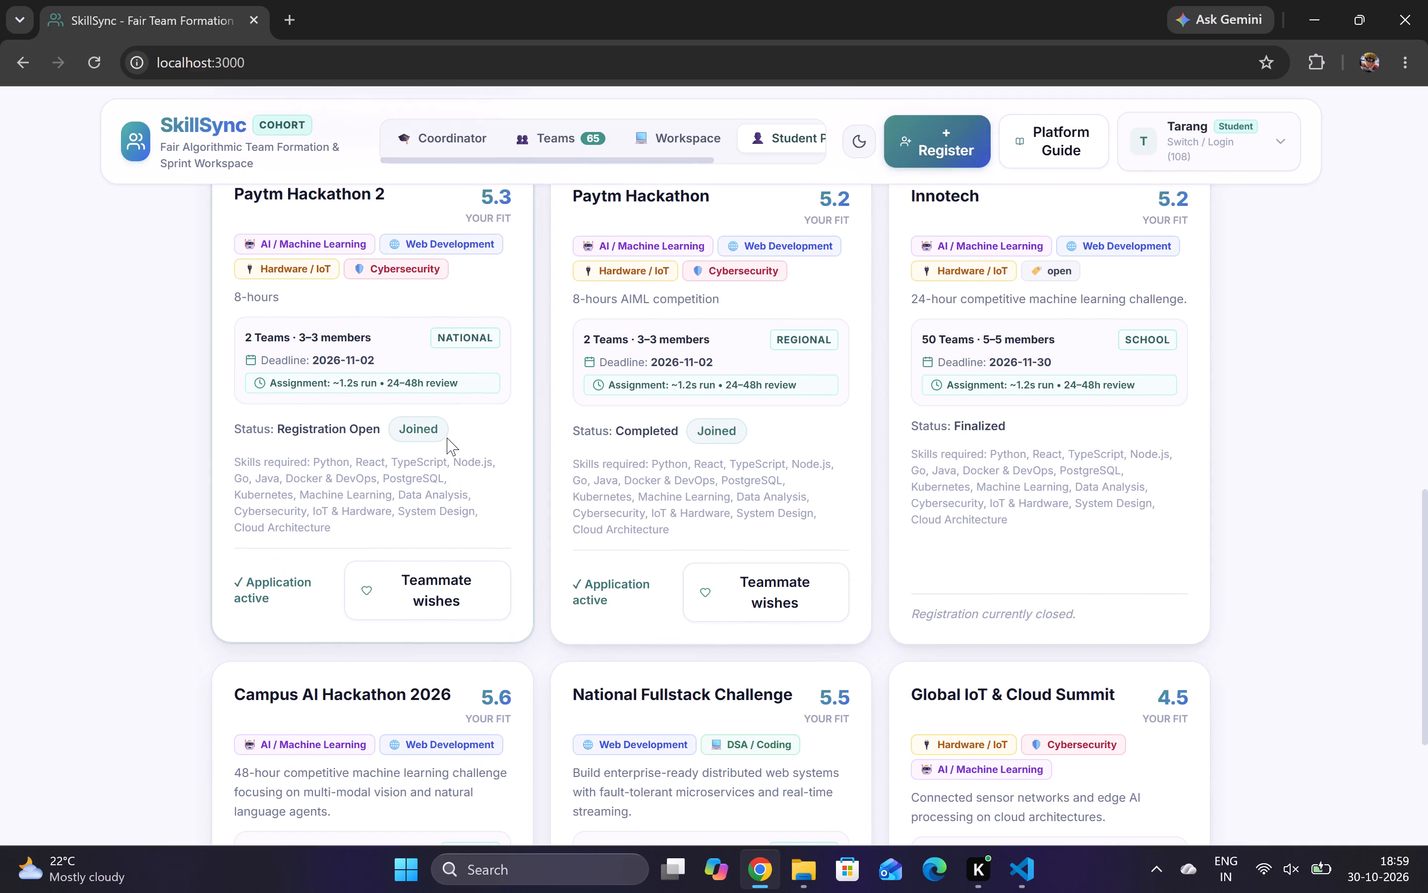
Switch the active account to the student Vaibhav, found by searching for "vai".
scroll(447, 438, up, 6)
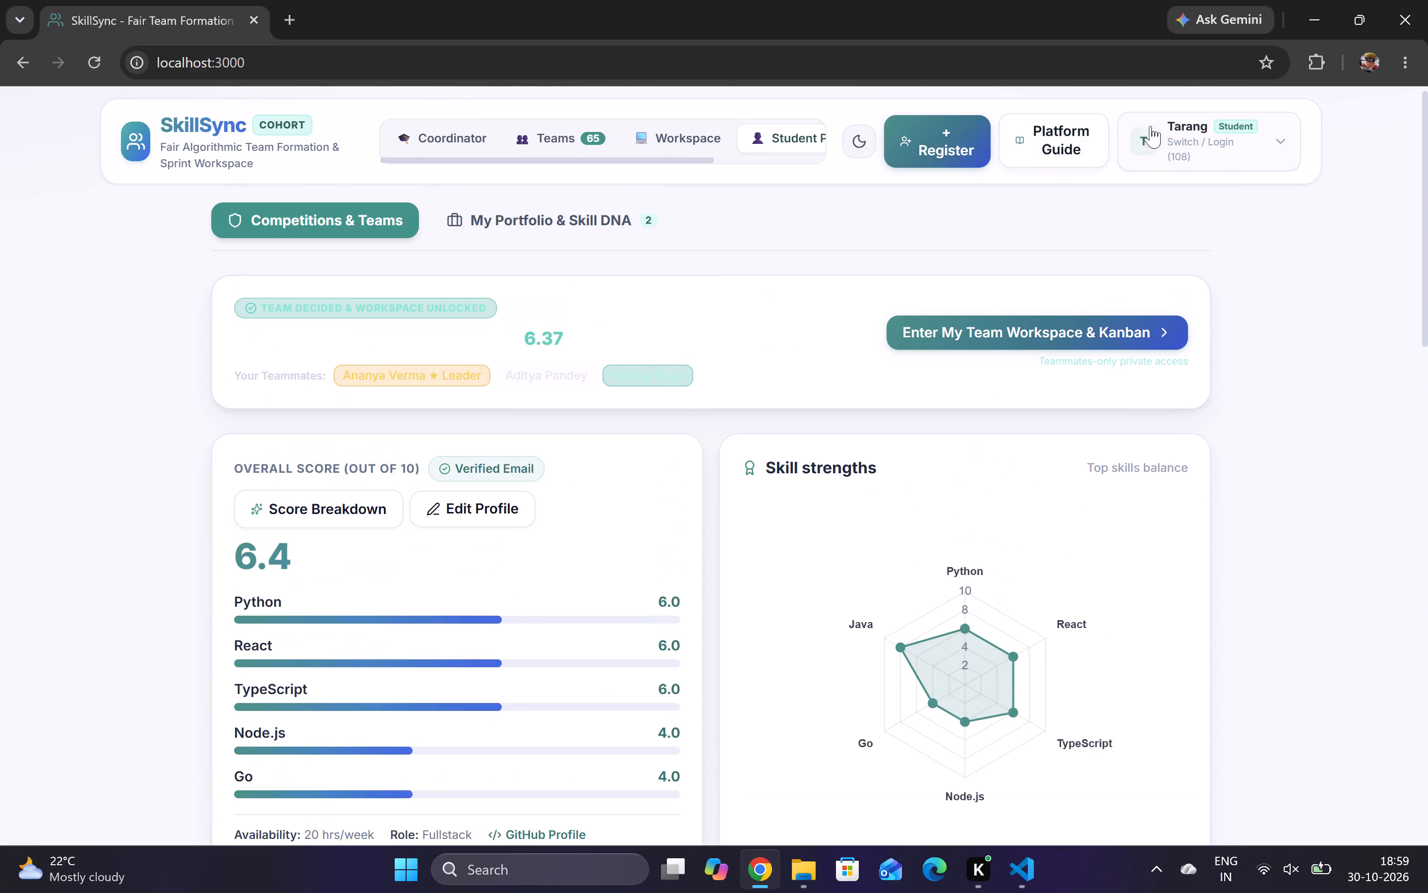
click(1176, 131)
text(vai)
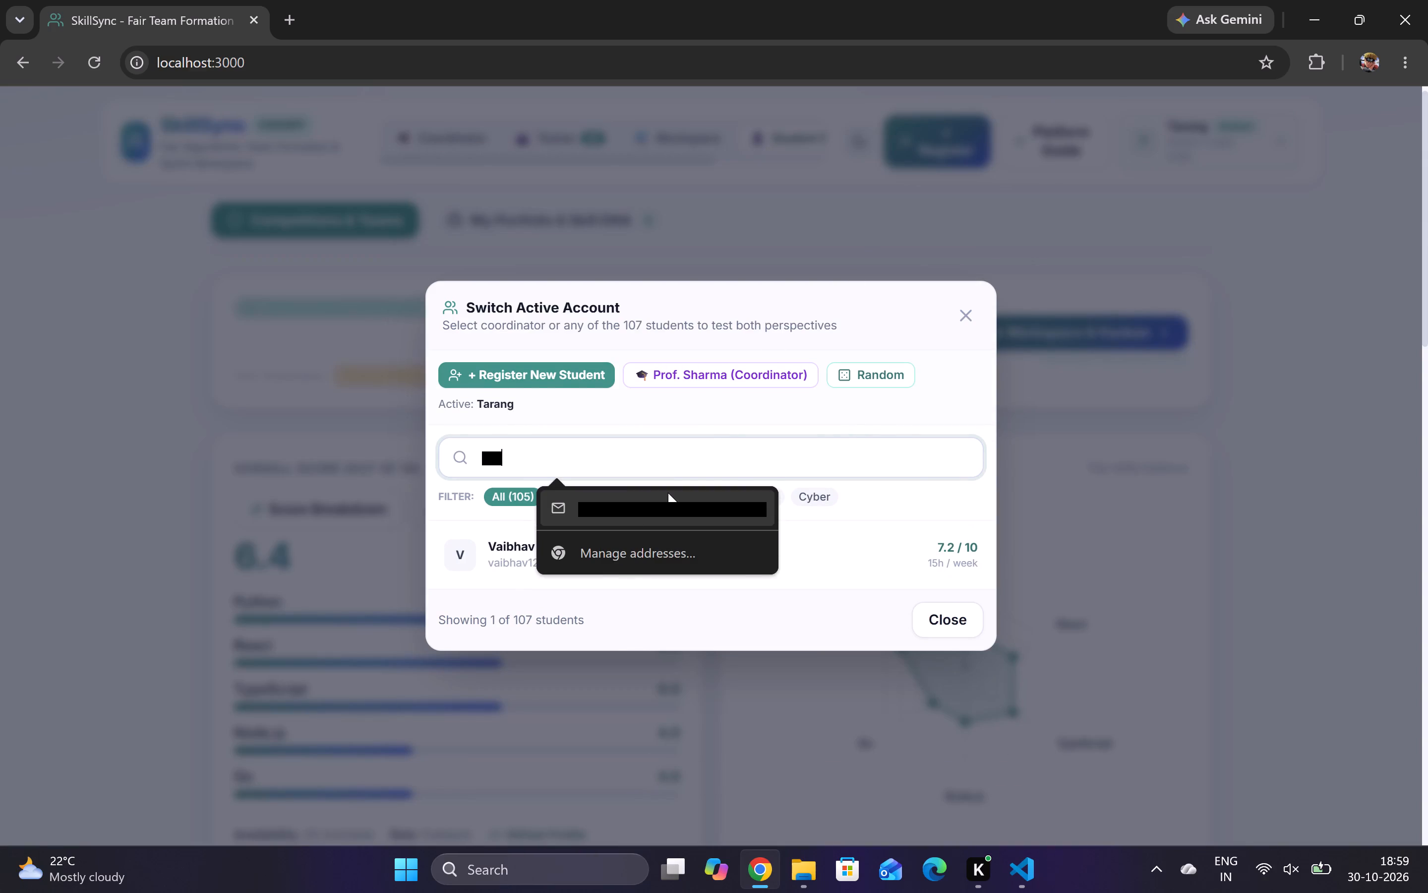
click(517, 552)
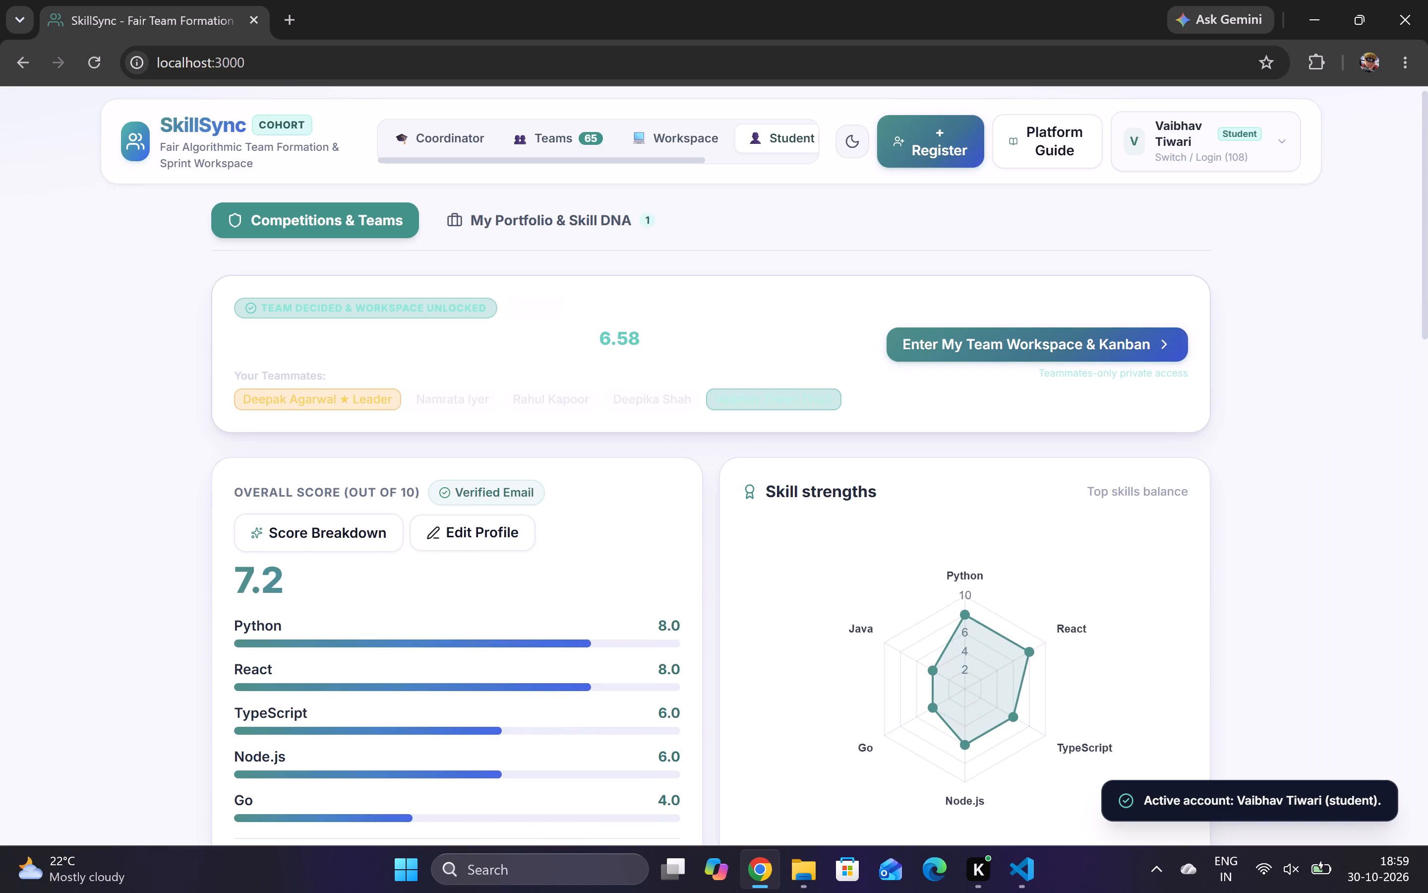
Apply to Paytm Hackathon 2 as Vaibhav with the option to lead a team turned off.
scroll(469, 422, down, 5)
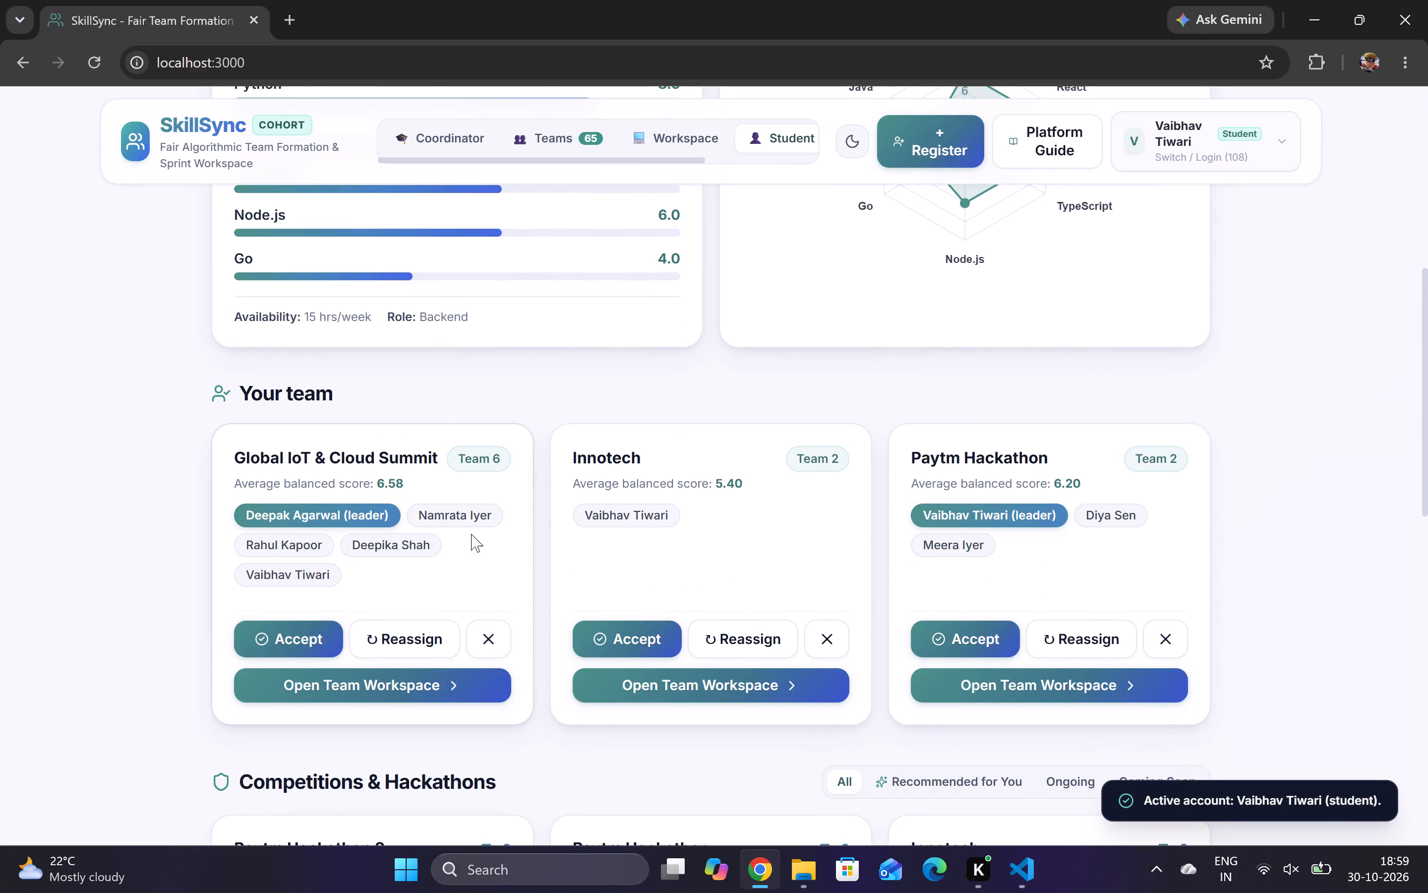
scroll(495, 540, down, 4)
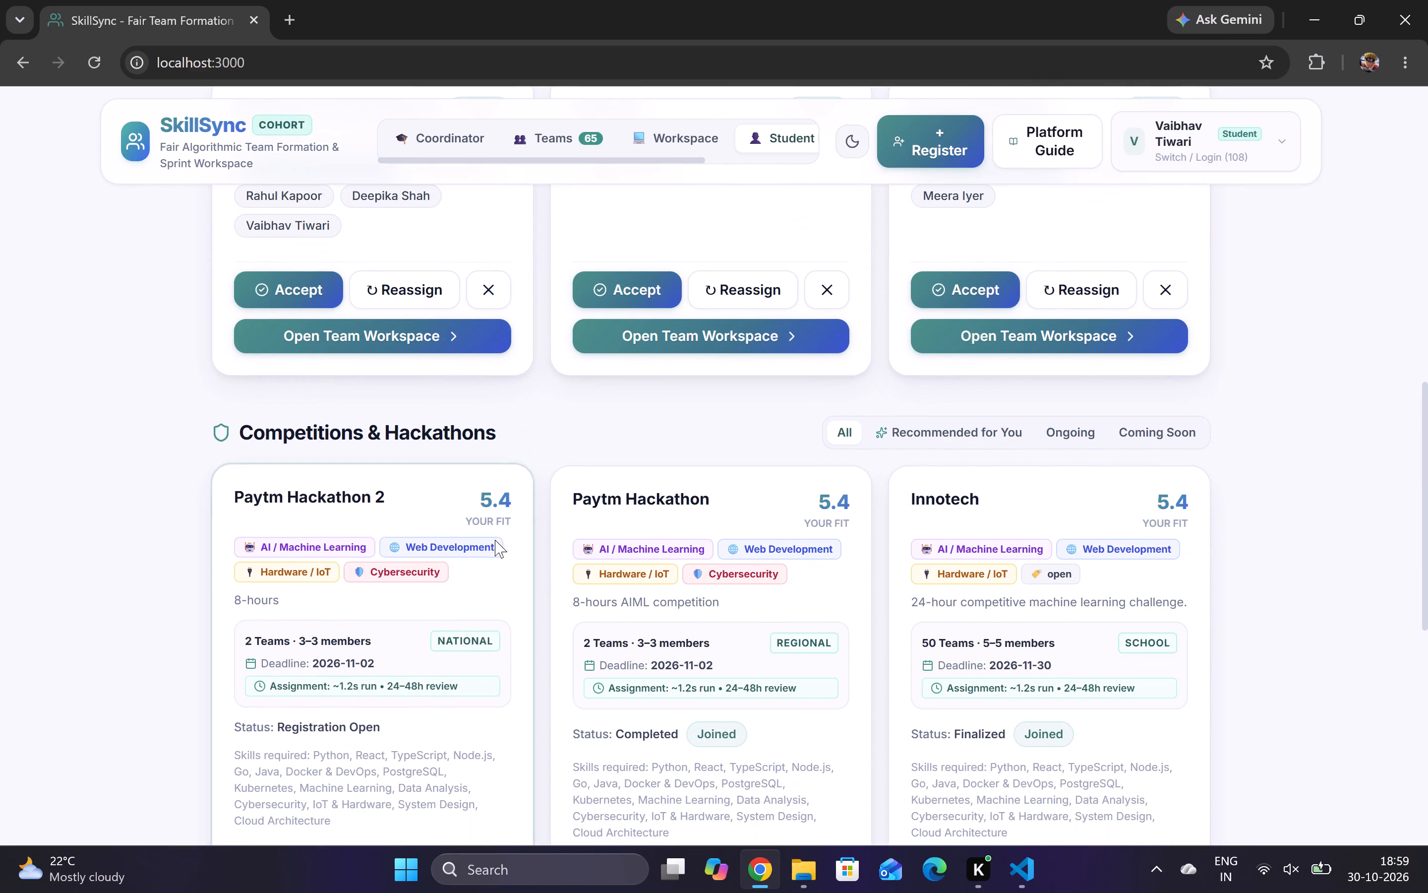
scroll(495, 540, down, 3)
right_click(469, 577)
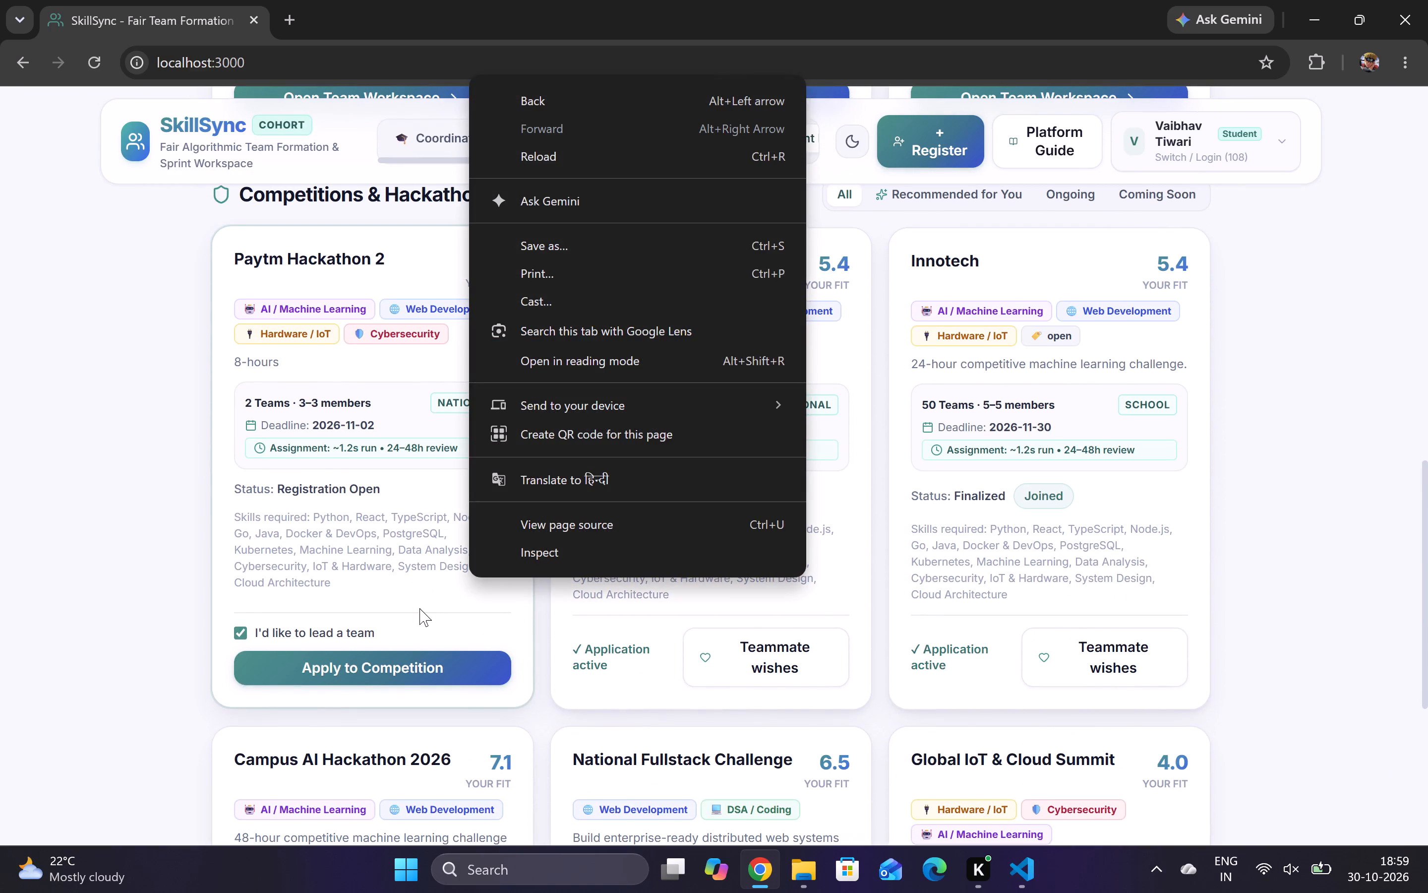
click(235, 627)
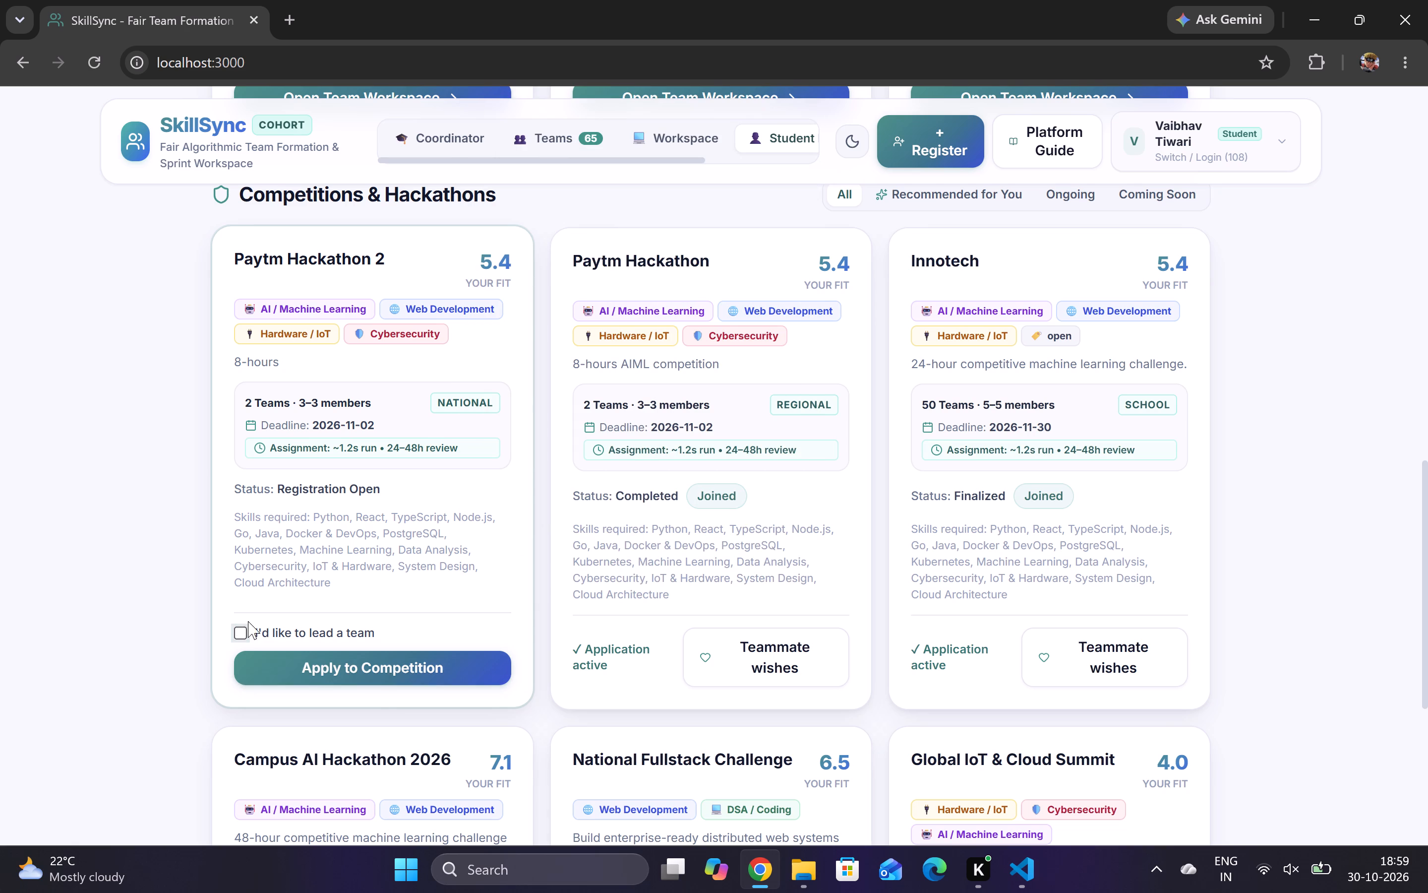
click(351, 659)
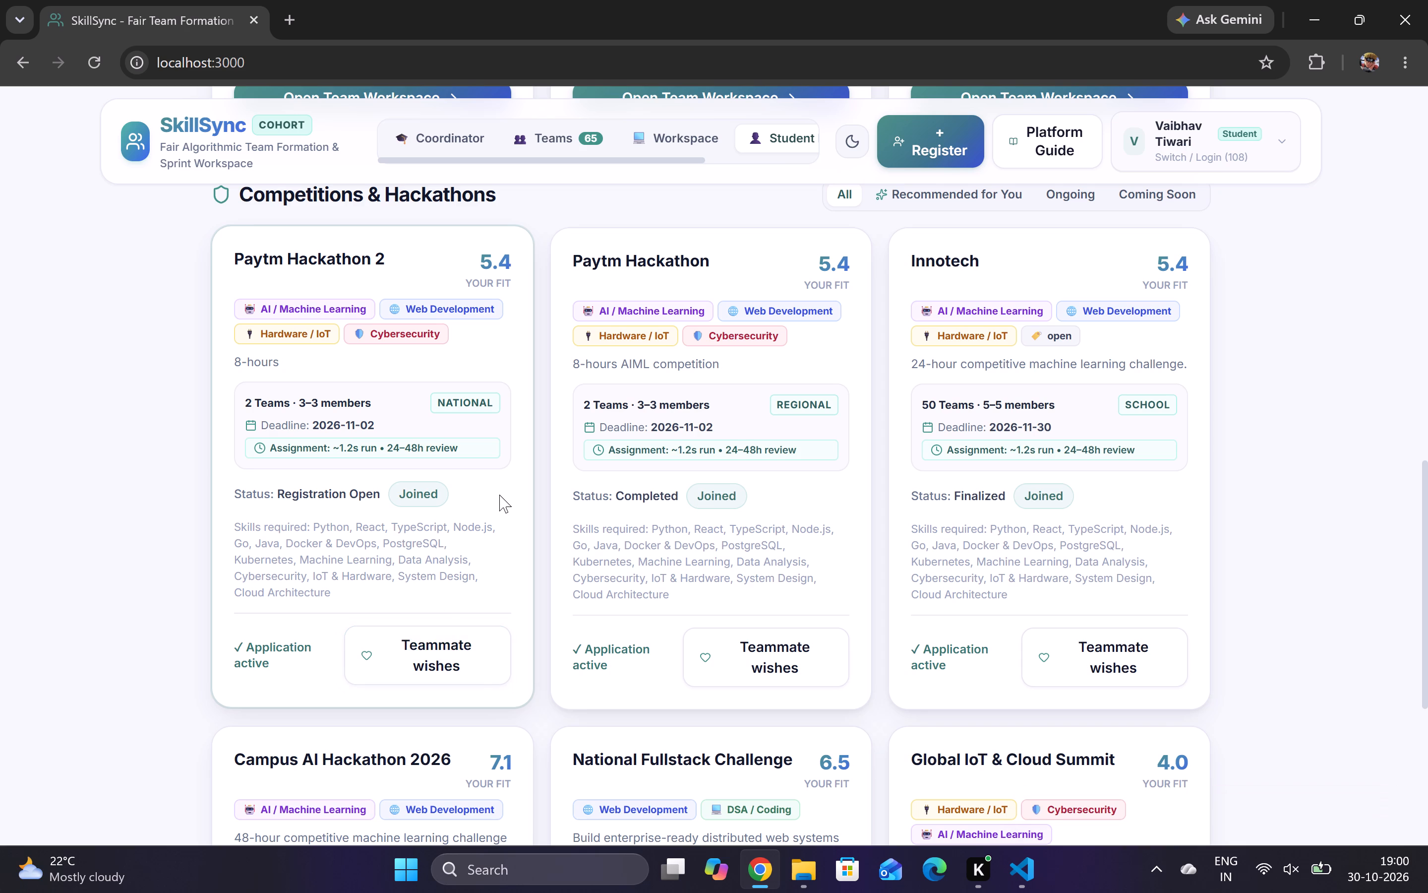
Switch the active account to the ML student Aditya, found by searching for "ad".
scroll(499, 495, down, 2)
scroll(499, 495, up, 1)
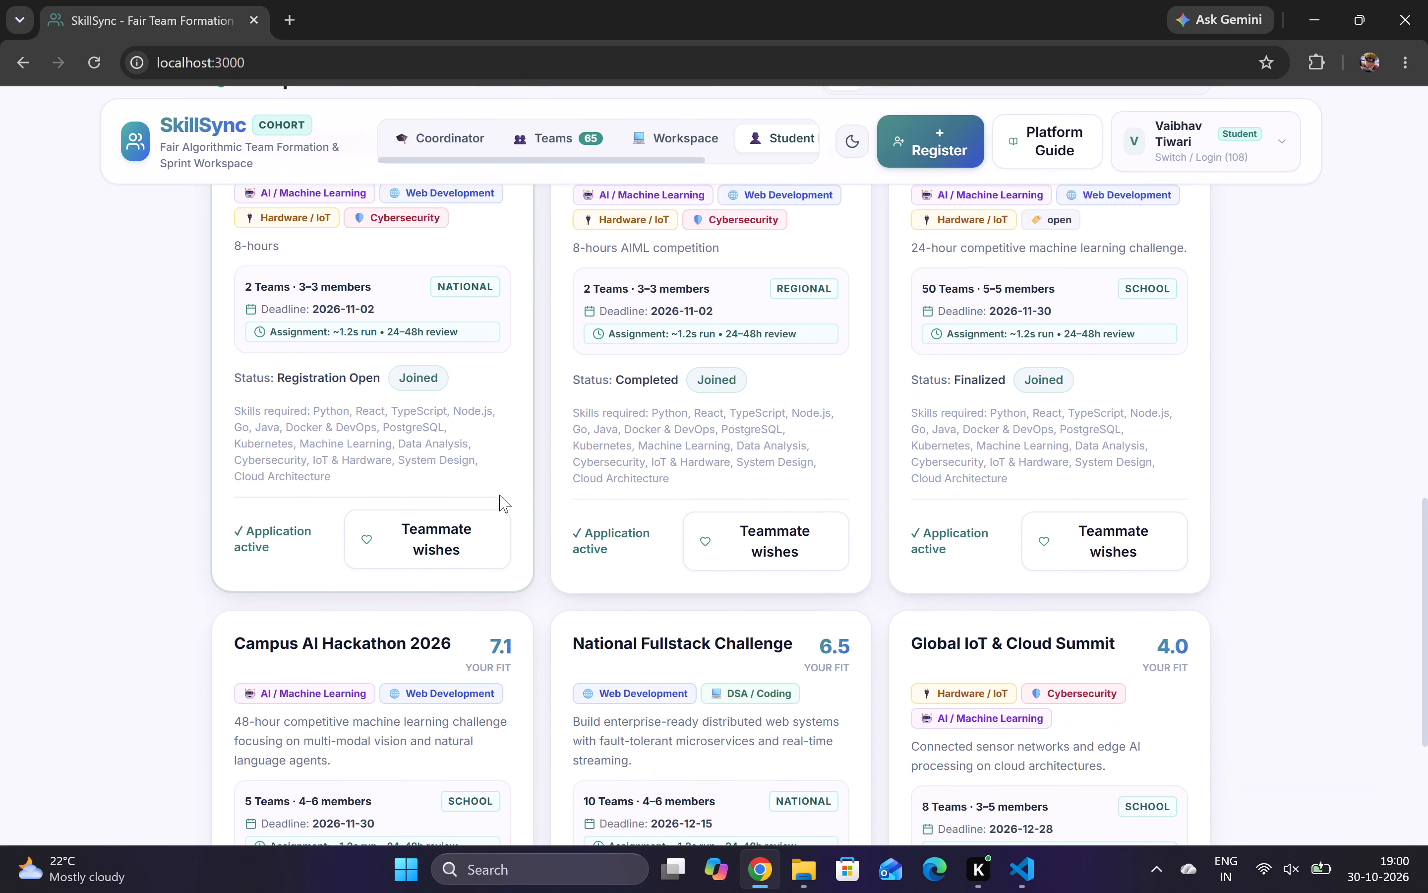
scroll(499, 495, up, 2)
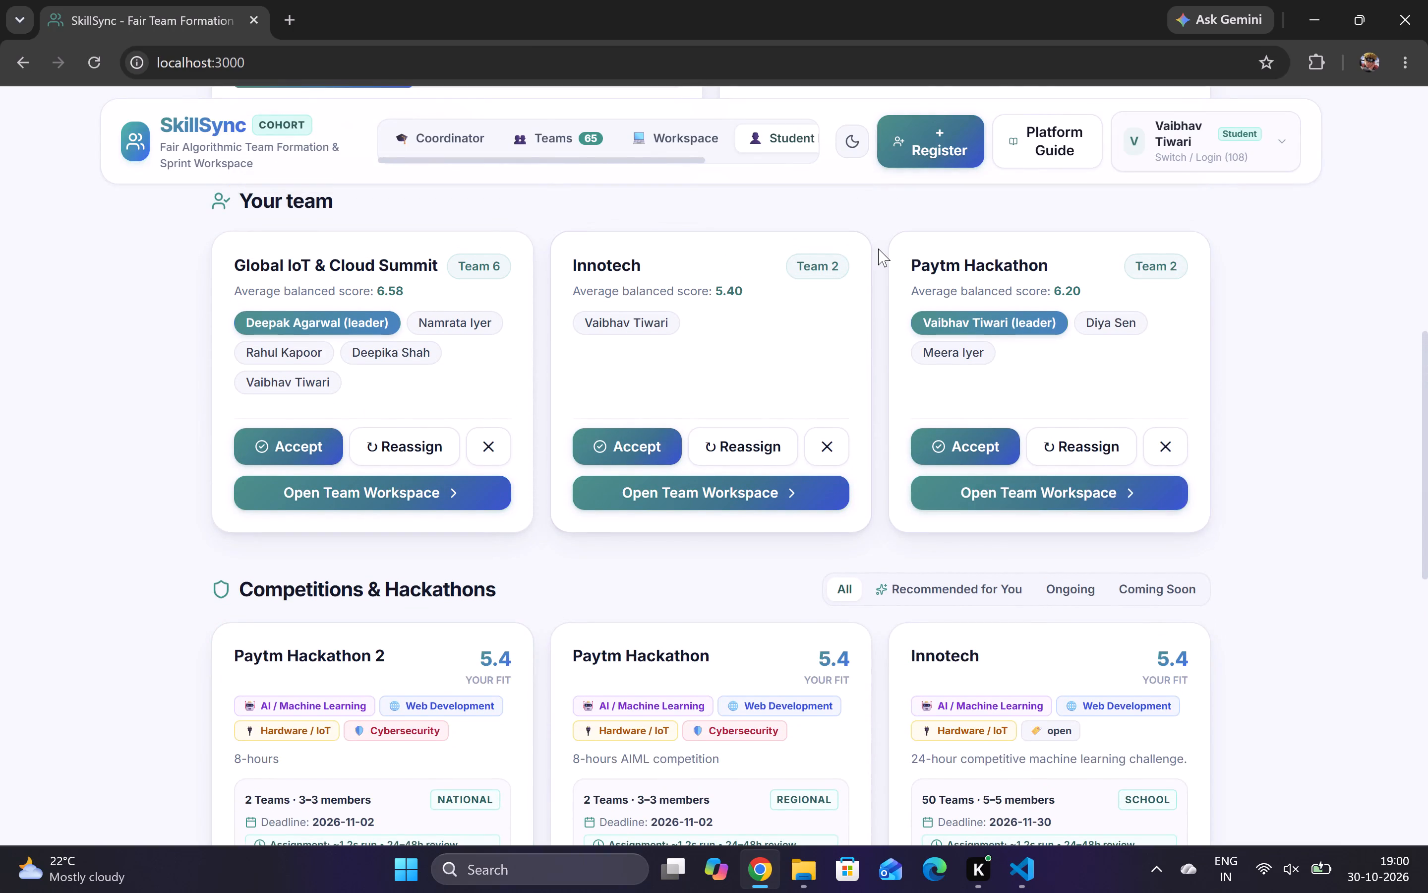
scroll(878, 249, up, 3)
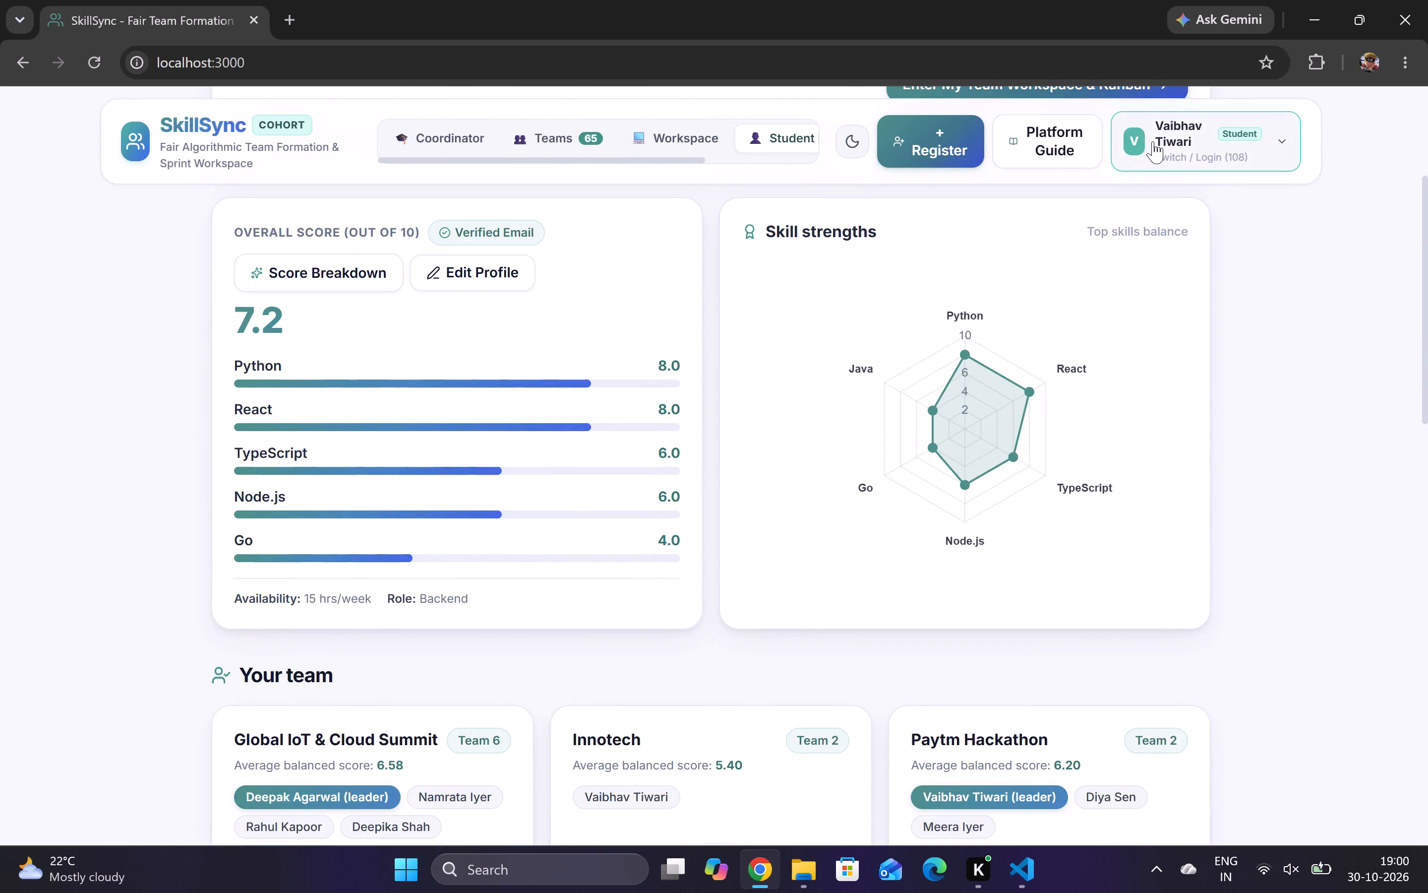
click(1153, 141)
click(690, 450)
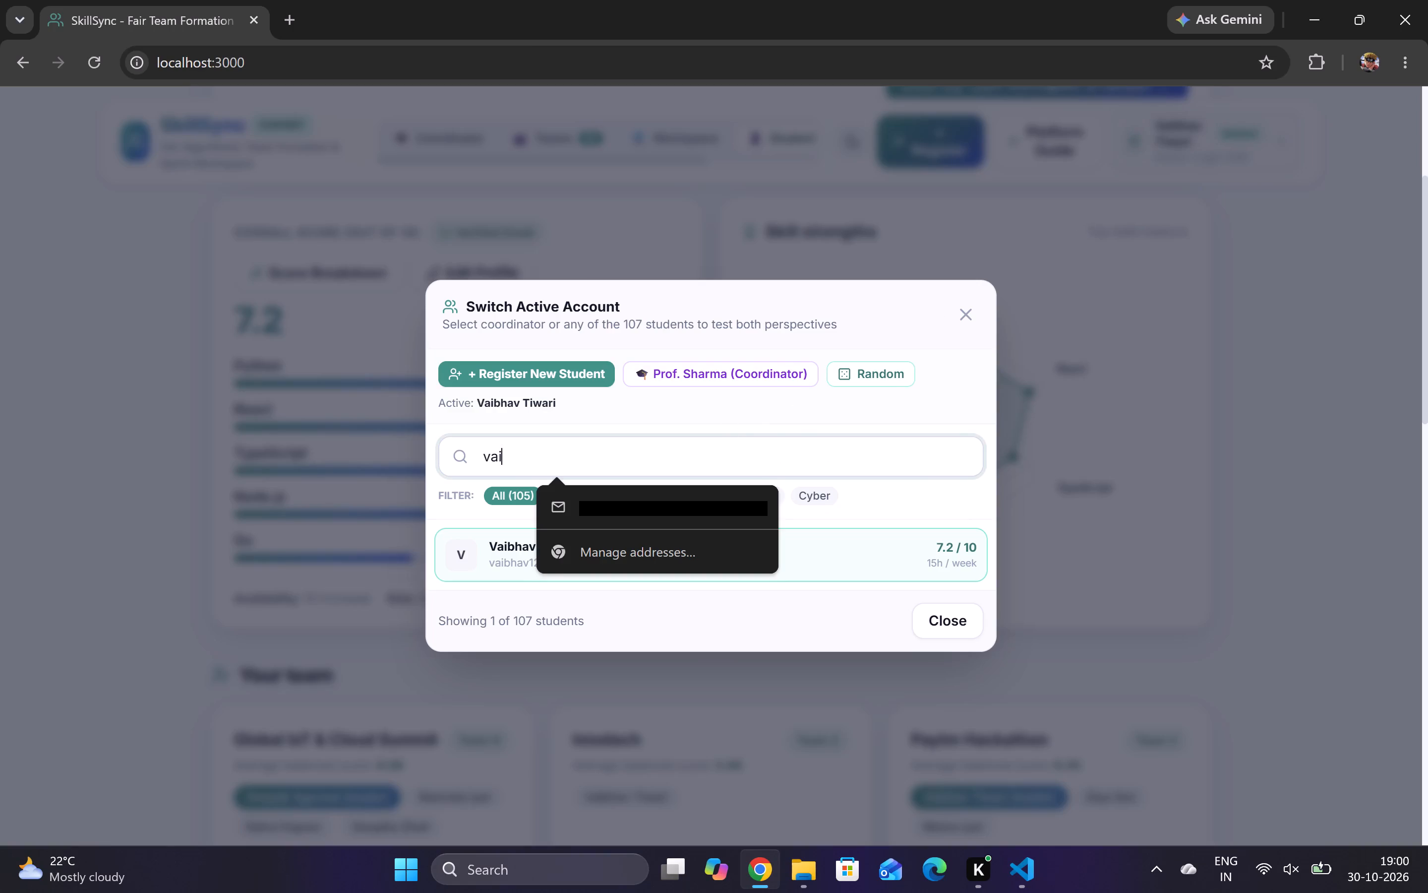
key(BackSpace)
key(BackSpace)
key(BackSpace)
text(ad)
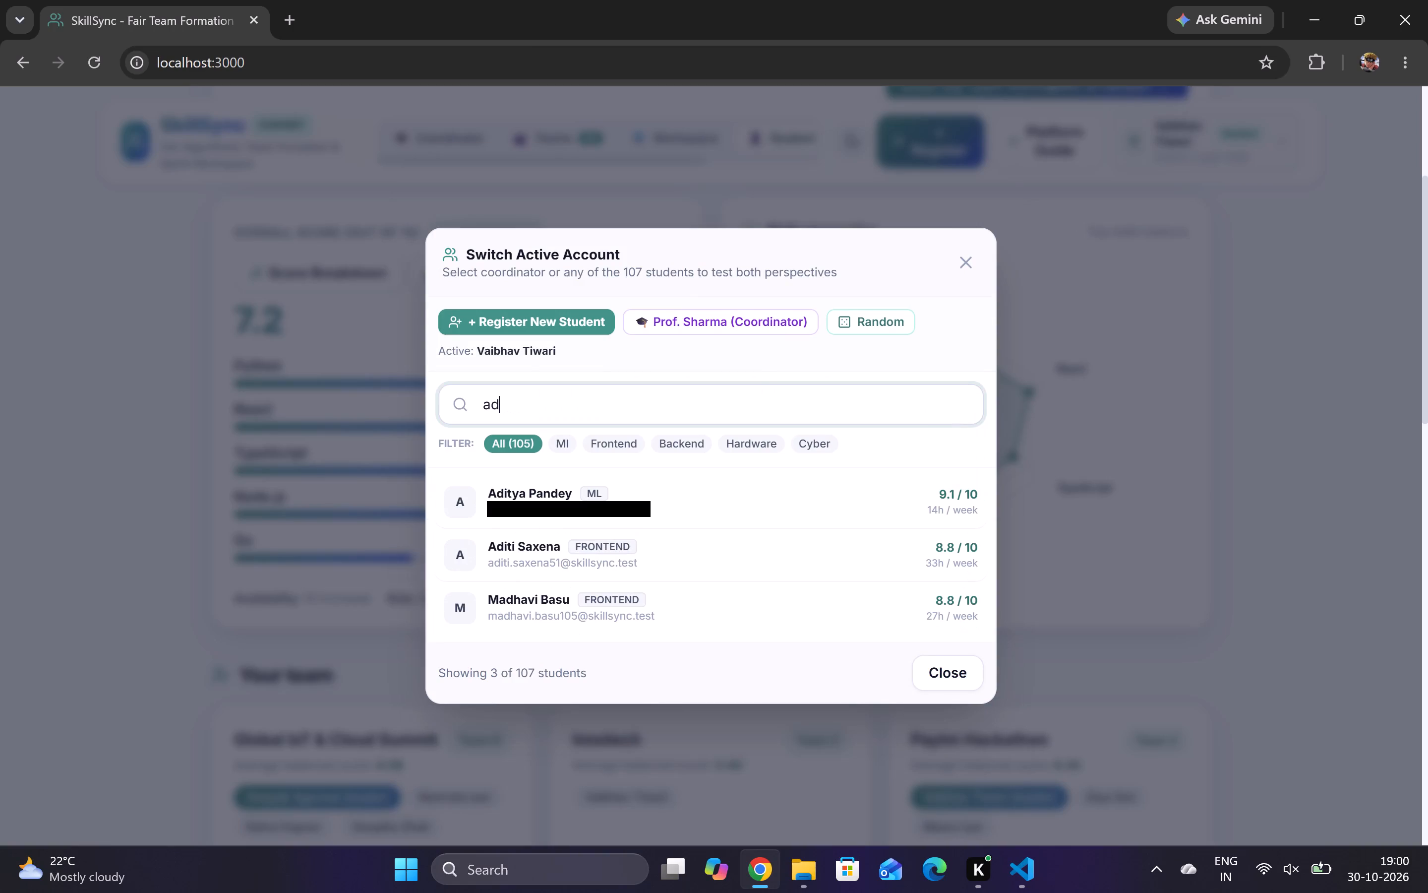
click(657, 490)
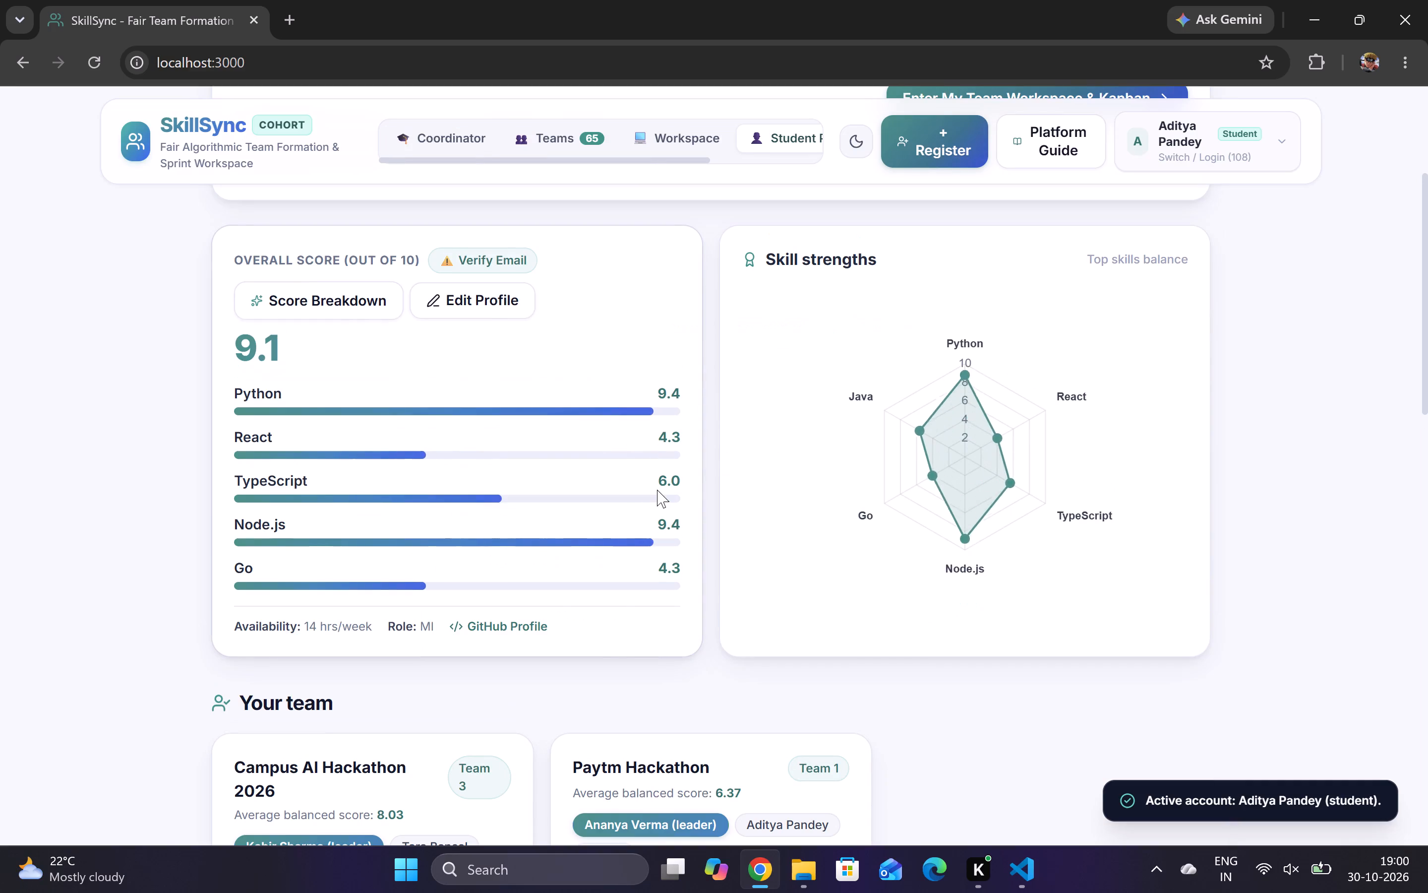
Apply to Paytm Hackathon 2 as Aditya without opting in to lead a team.
scroll(603, 637, down, 4)
scroll(496, 519, down, 1)
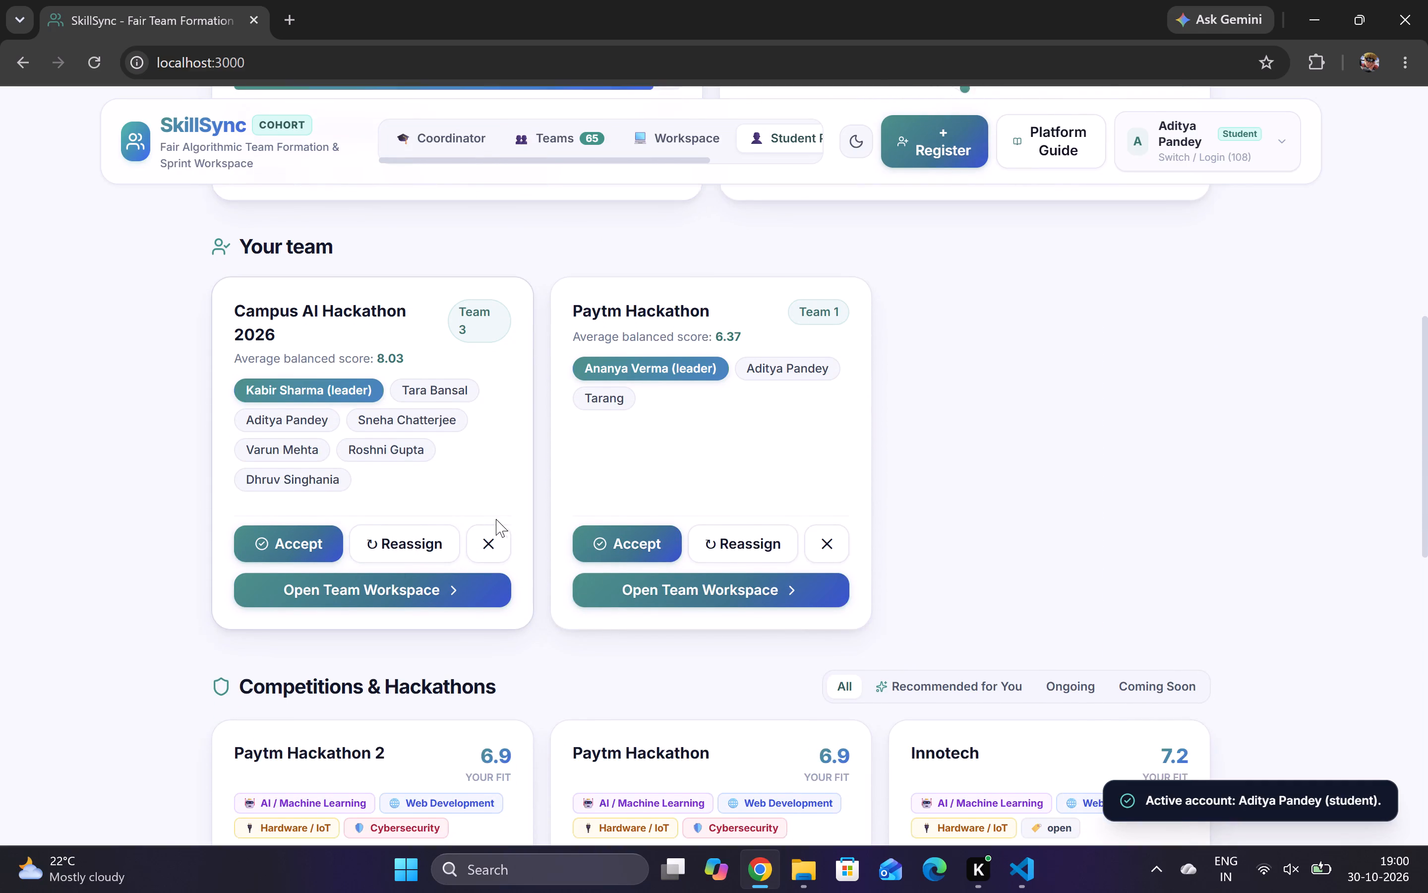
scroll(496, 519, down, 5)
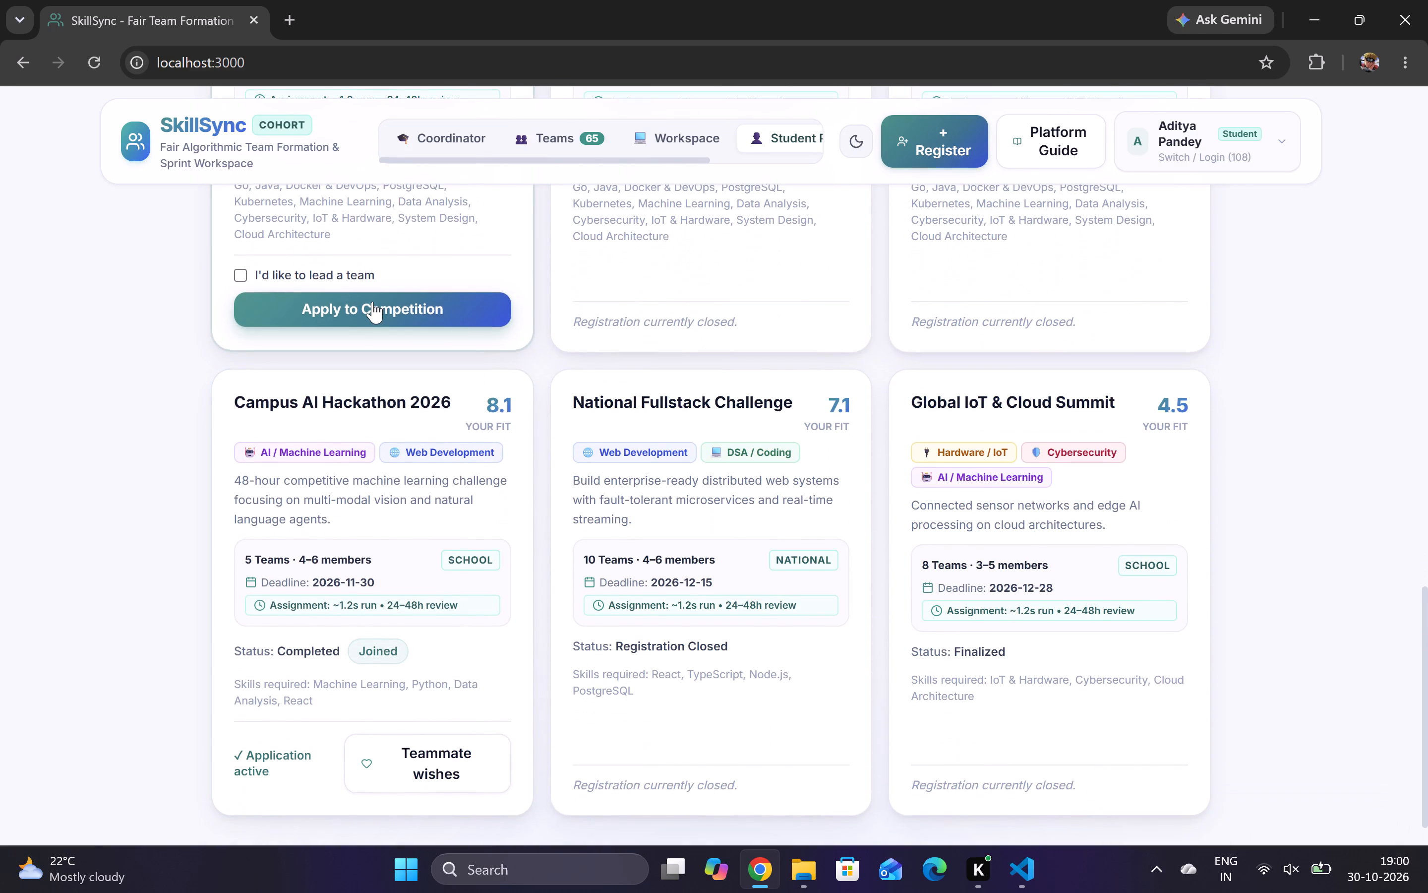
click(372, 302)
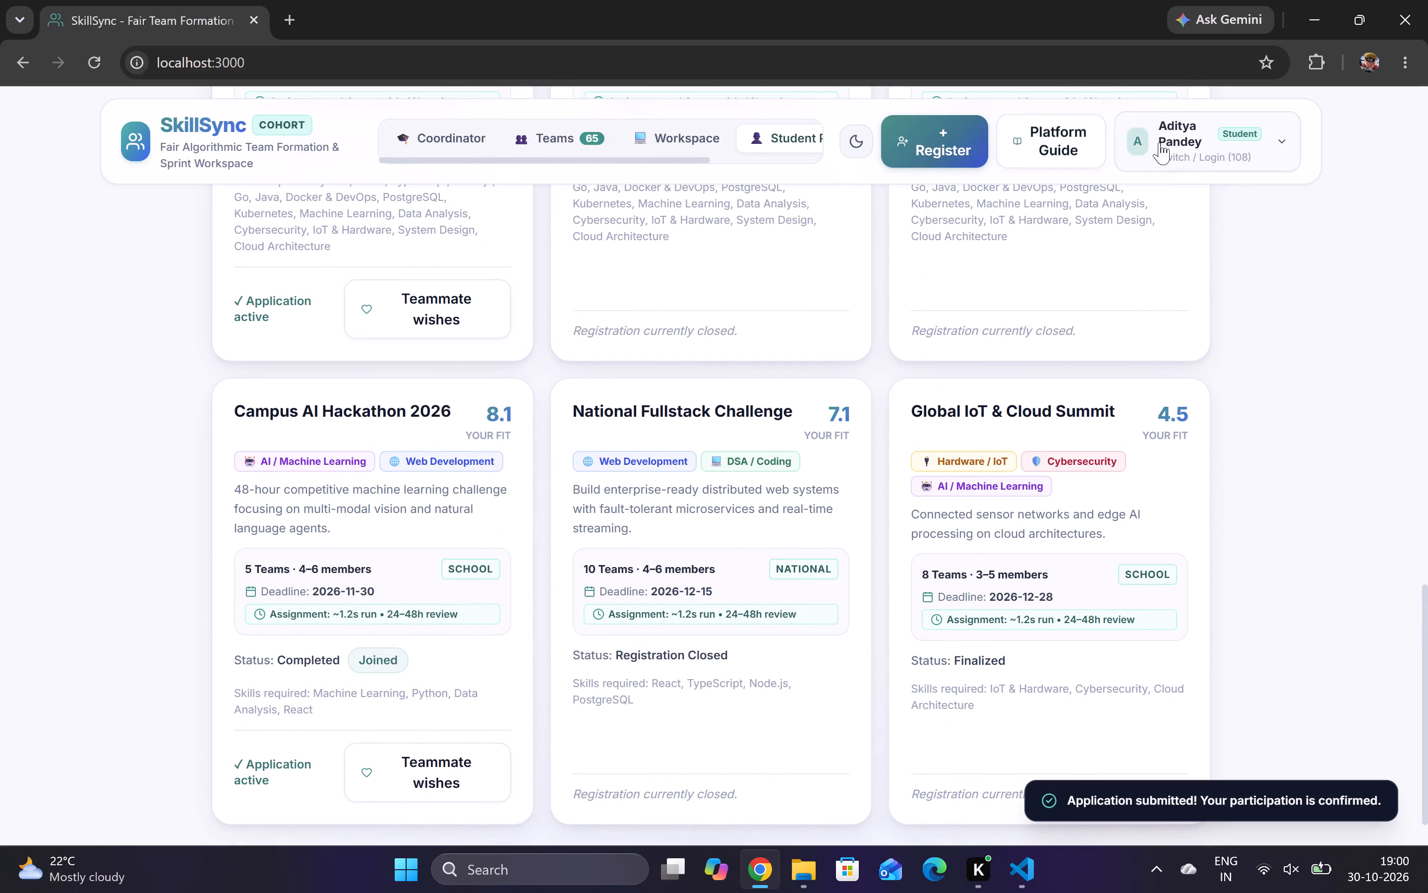
Switch the active account to the frontend student Diya and apply to Paytm Hackathon 2 without opting in to lead a team.
click(1189, 131)
click(626, 419)
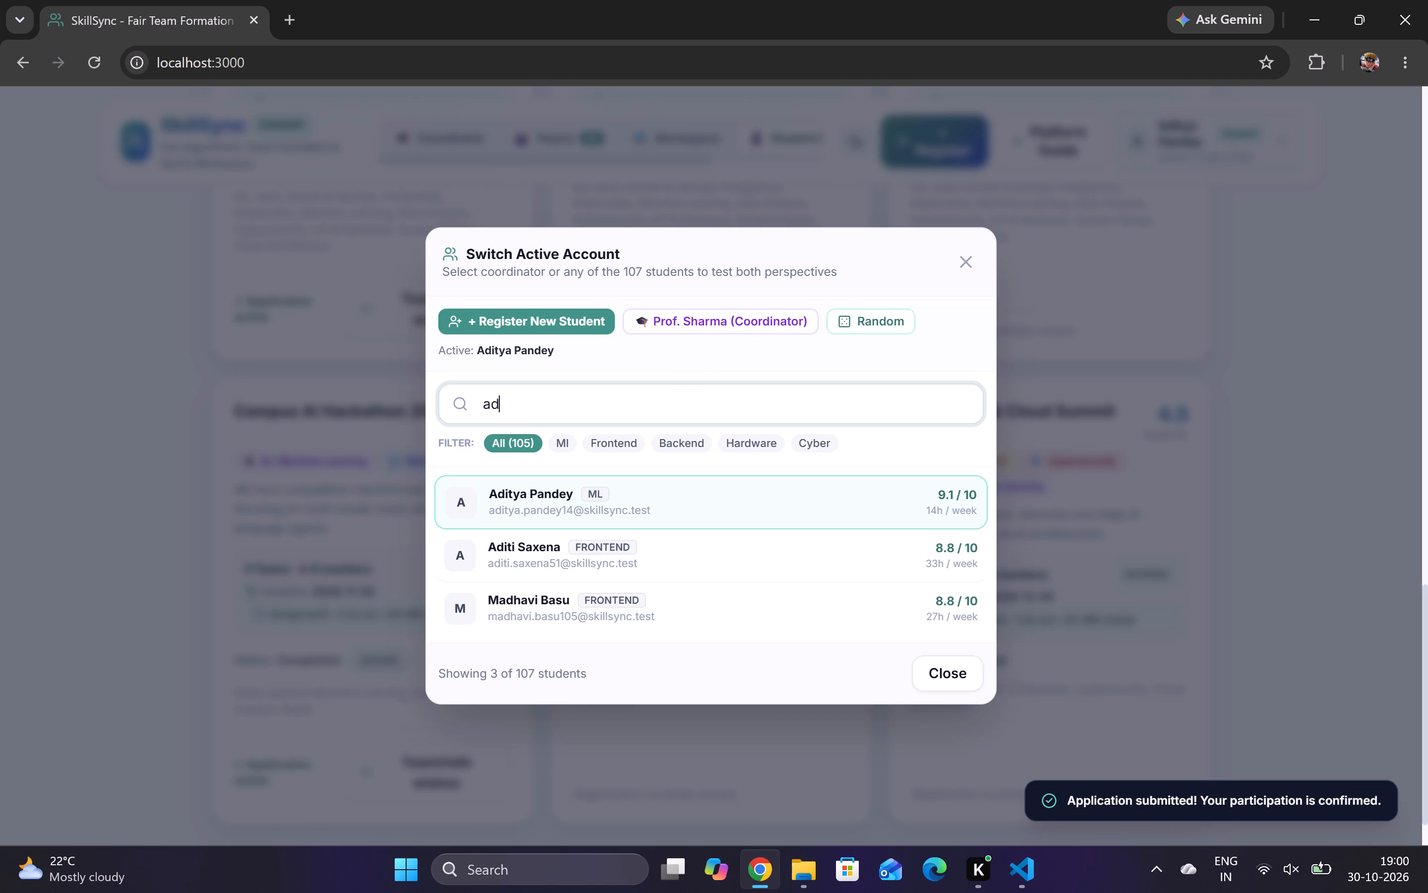
key(BackSpace)
key(BackSpace)
key(BackSpace)
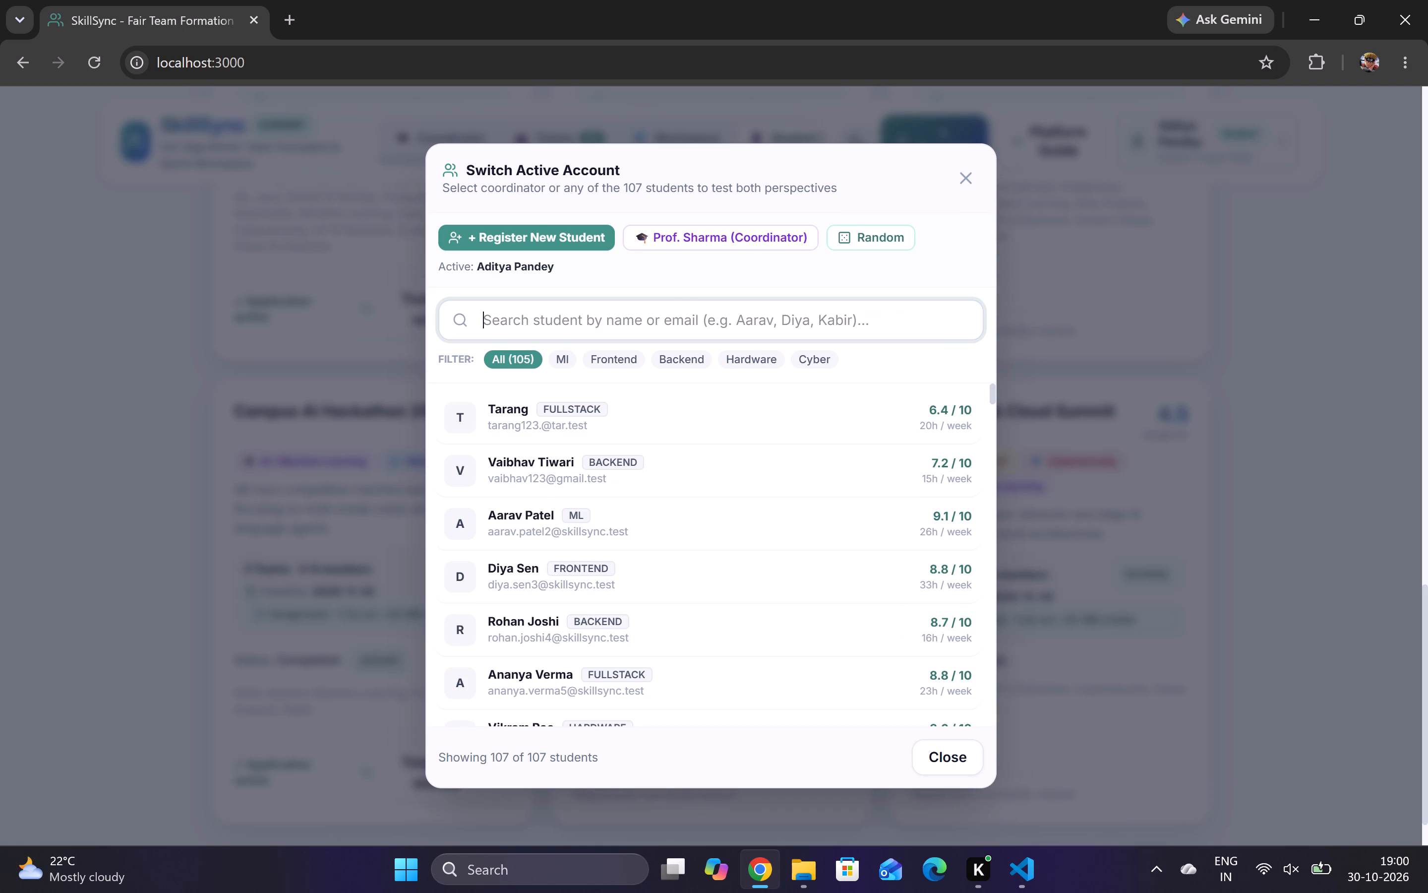
click(630, 569)
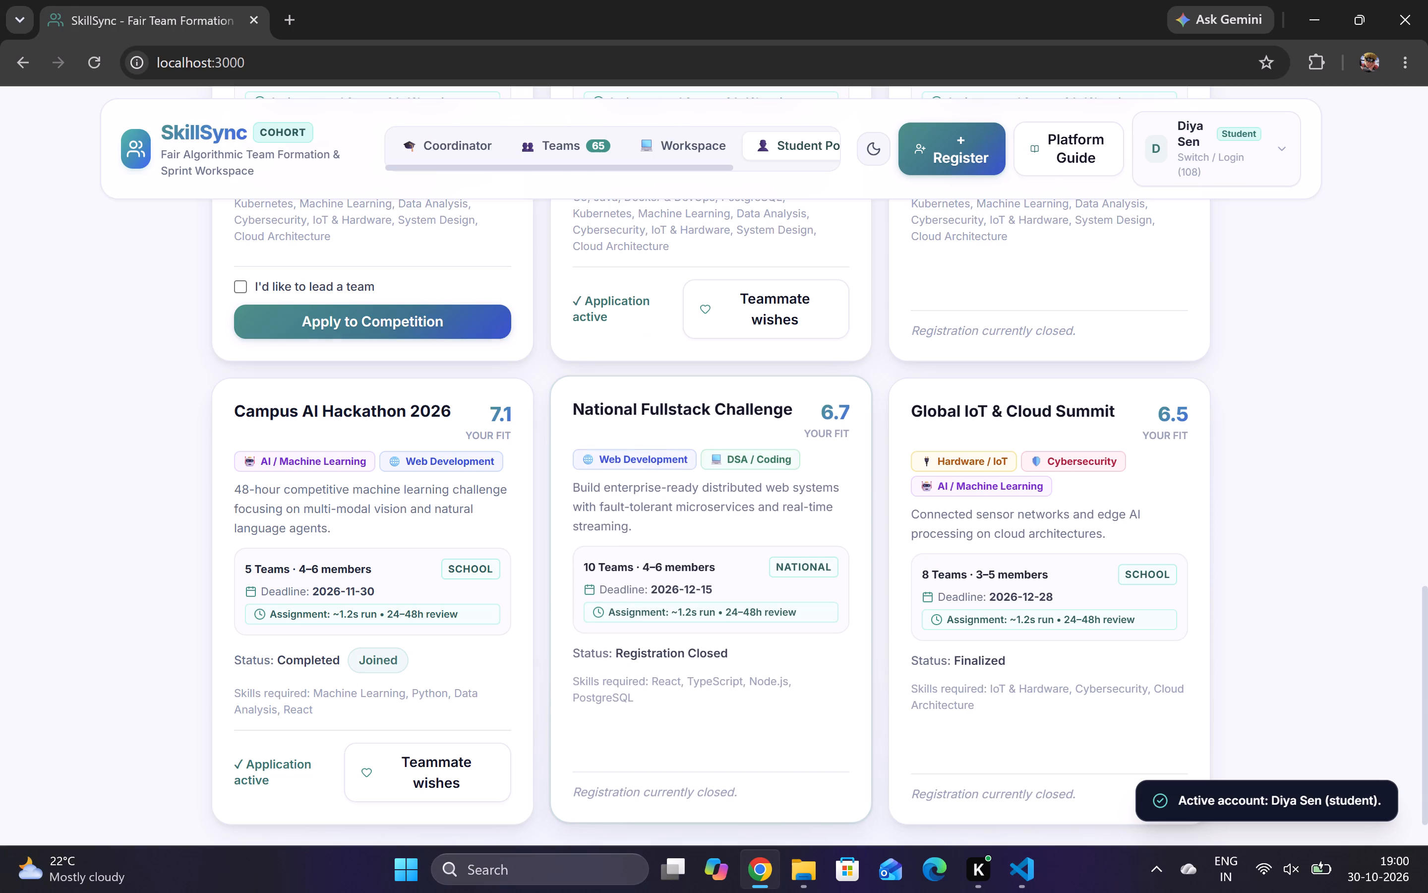
click(427, 320)
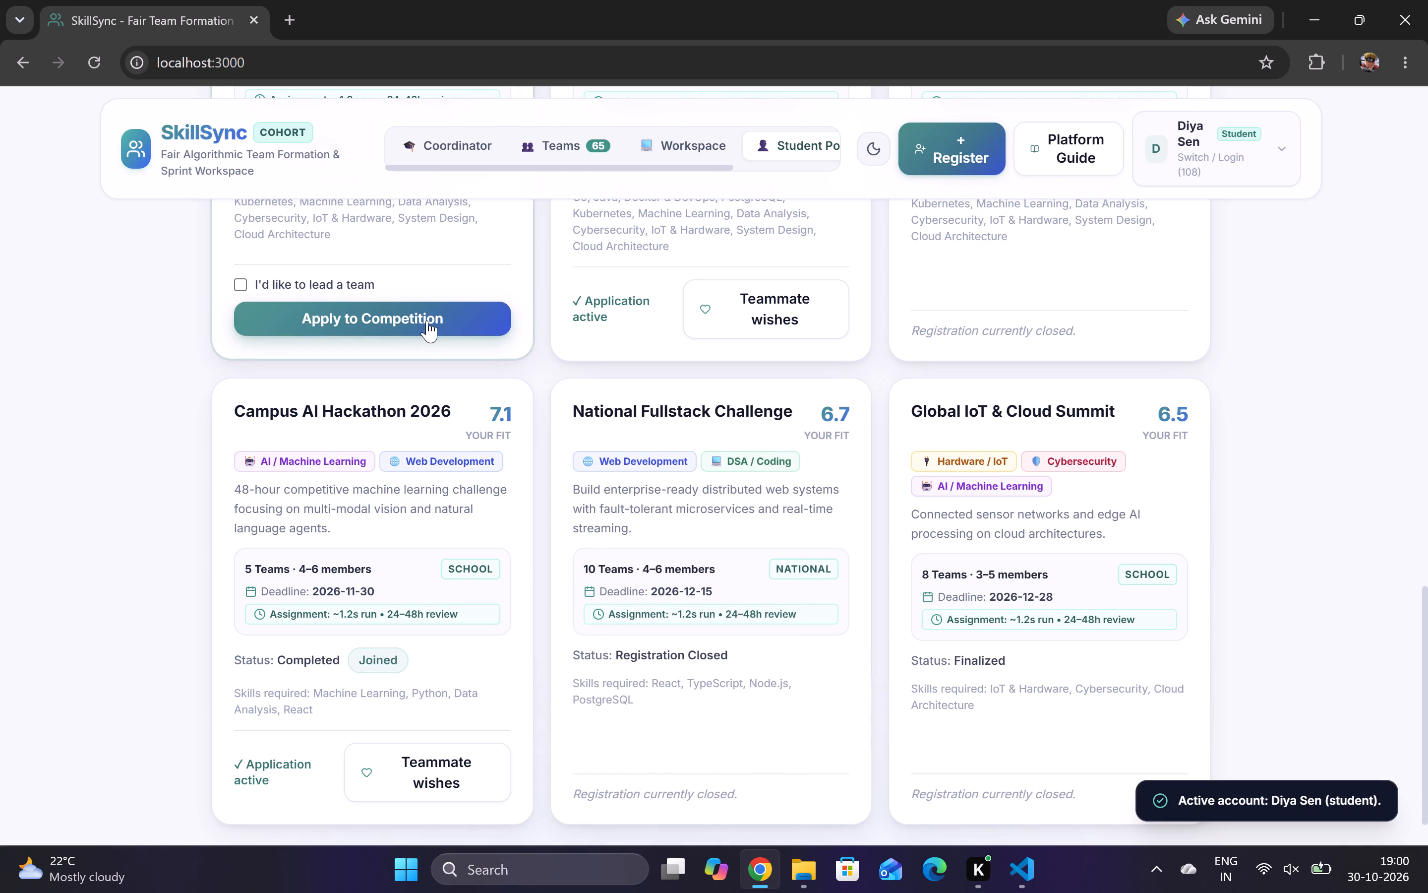
Switch the active account to the backend student Rohan and apply to Paytm Hackathon 2, opting in to lead a team.
scroll(527, 292, up, 3)
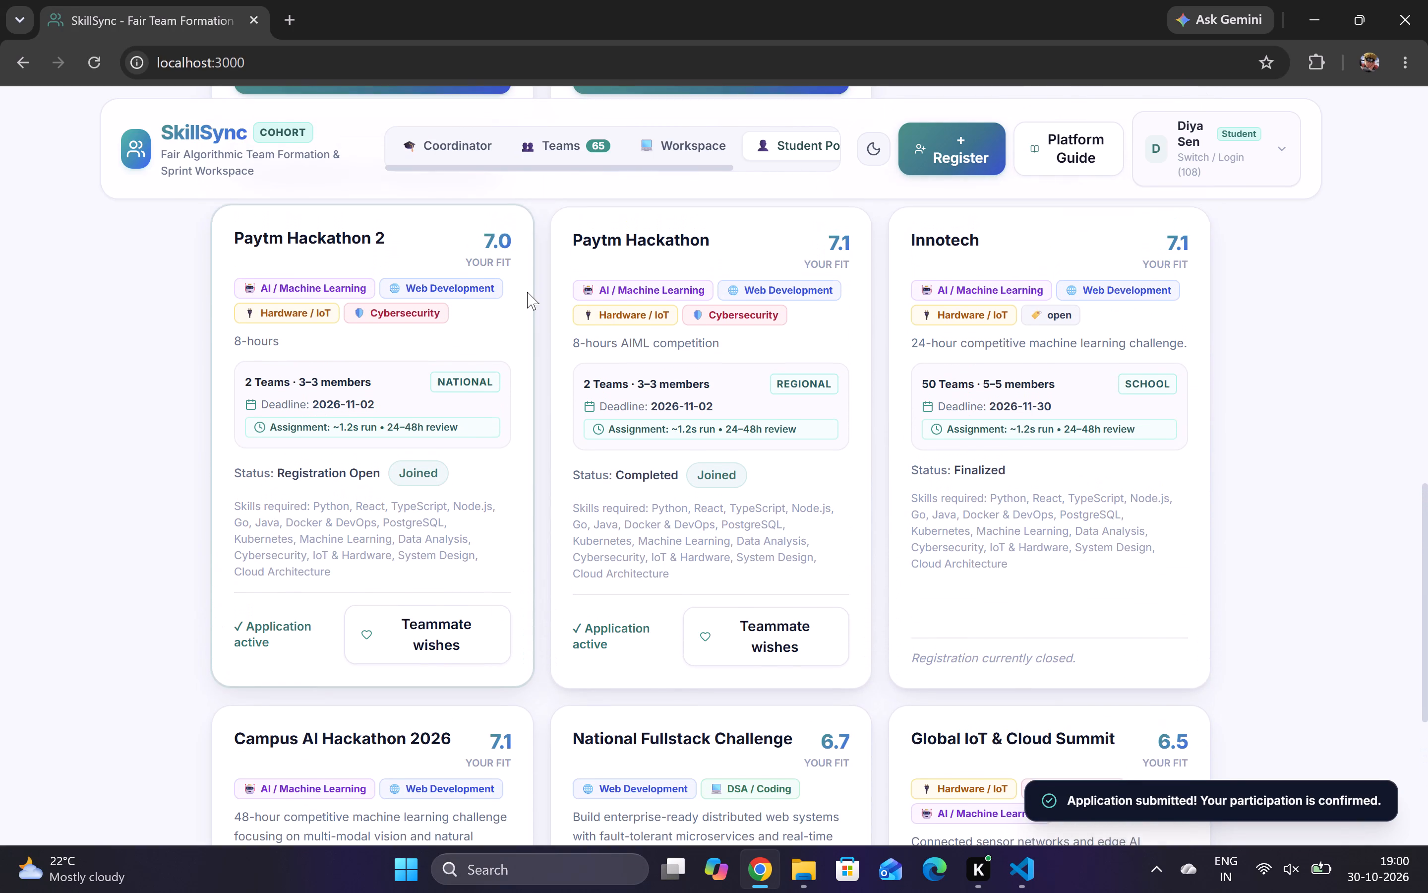
scroll(527, 292, up, 1)
click(1231, 138)
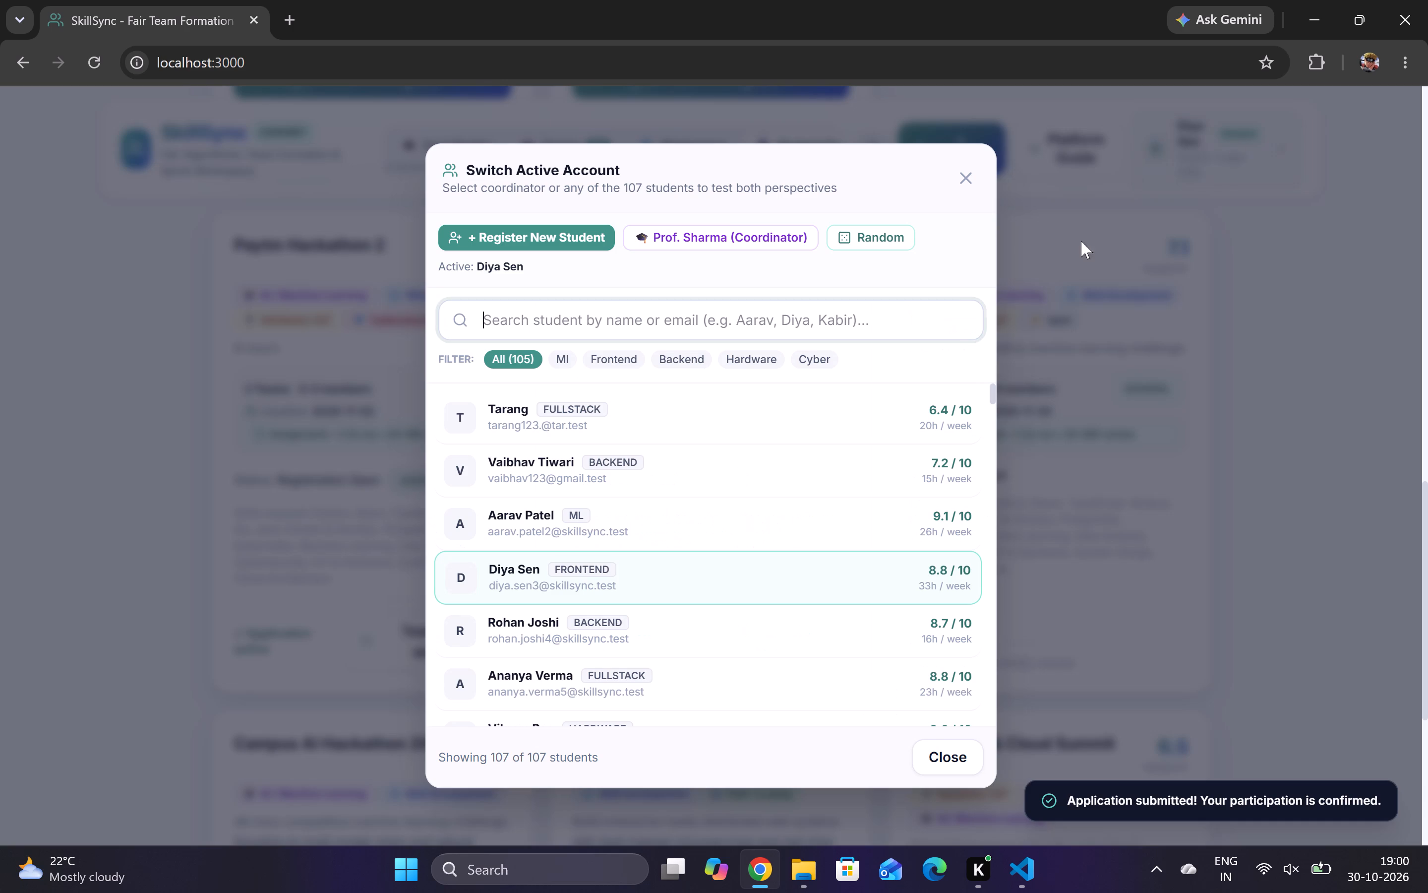
click(676, 614)
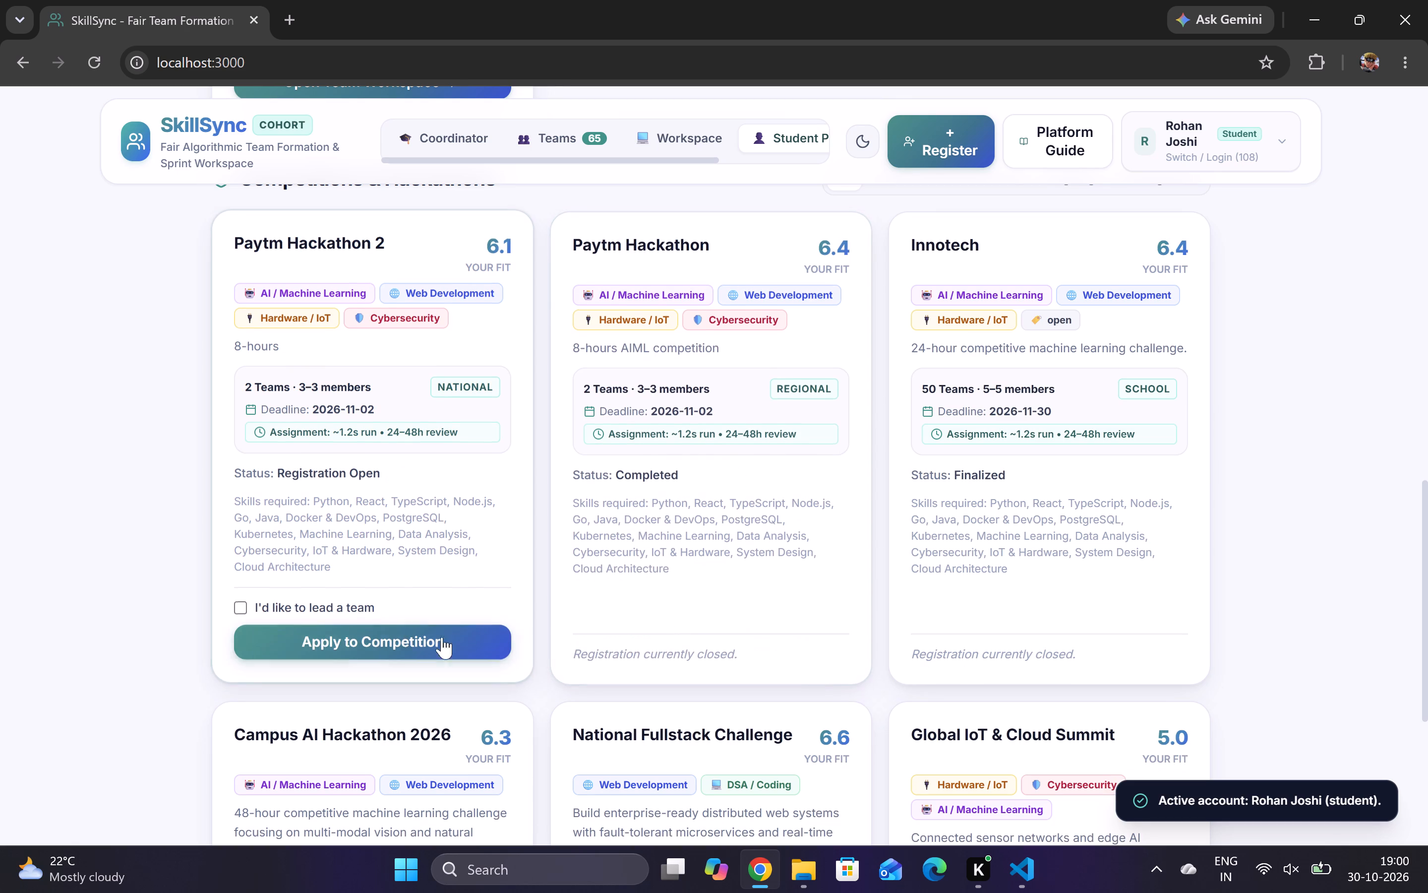
click(248, 602)
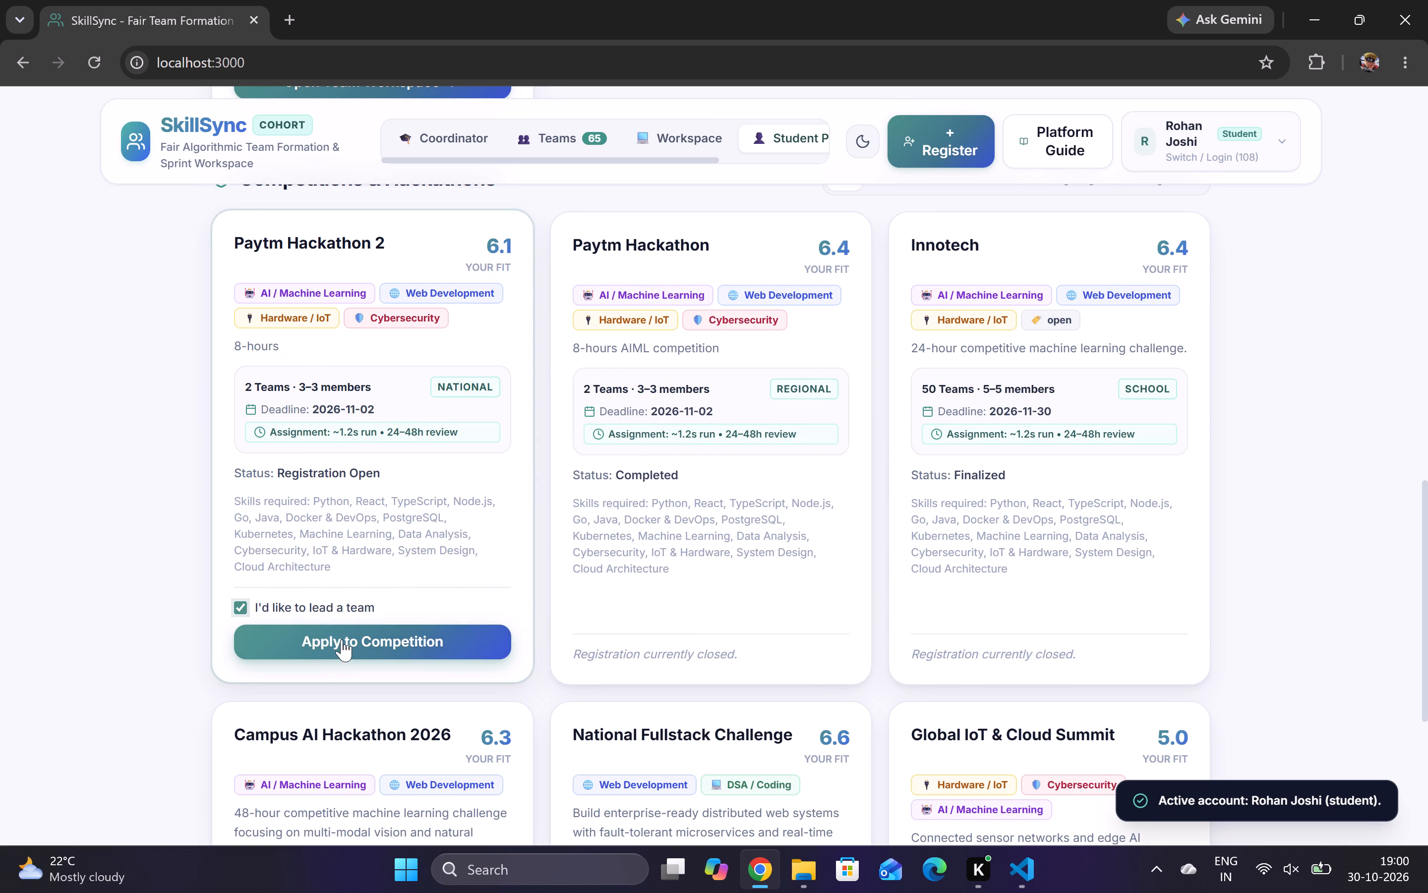
click(386, 641)
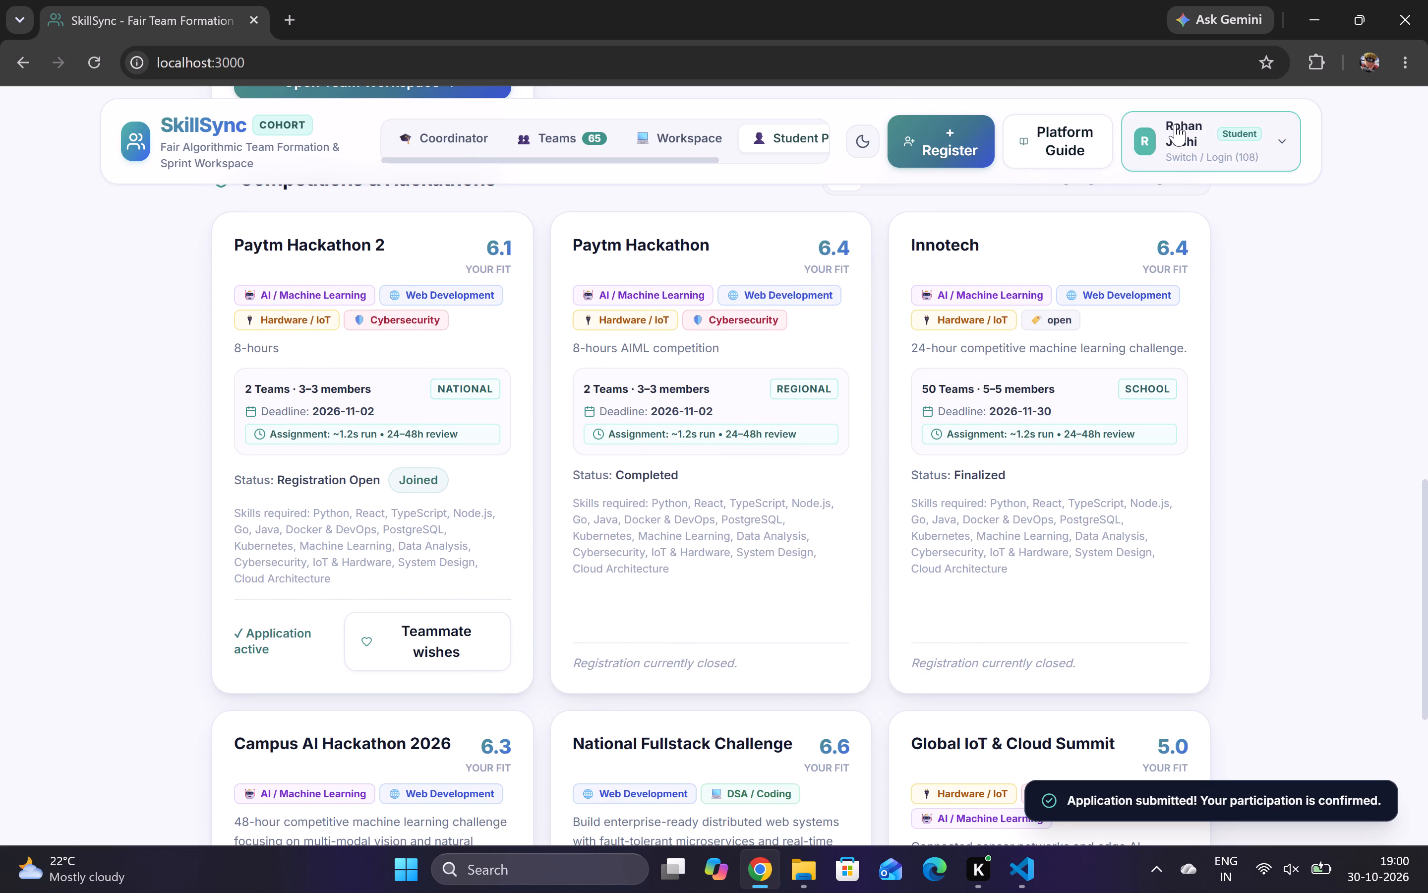
Add a teammate wish for Paytm Hackathon 2 with Kabir as Rohan's preferred teammate, and leave the wishes dialog.
click(1175, 124)
click(956, 180)
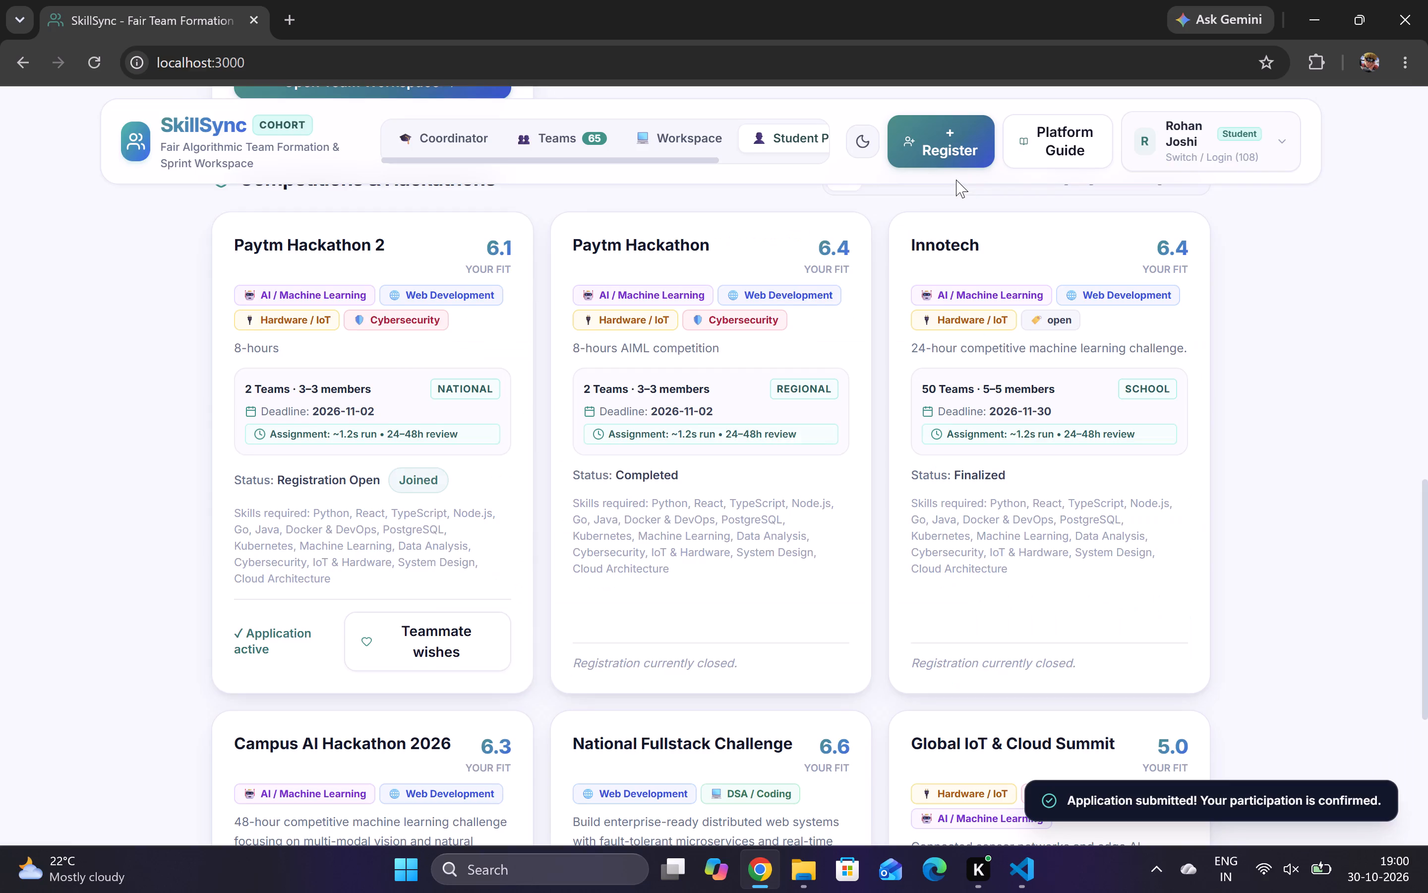
click(444, 638)
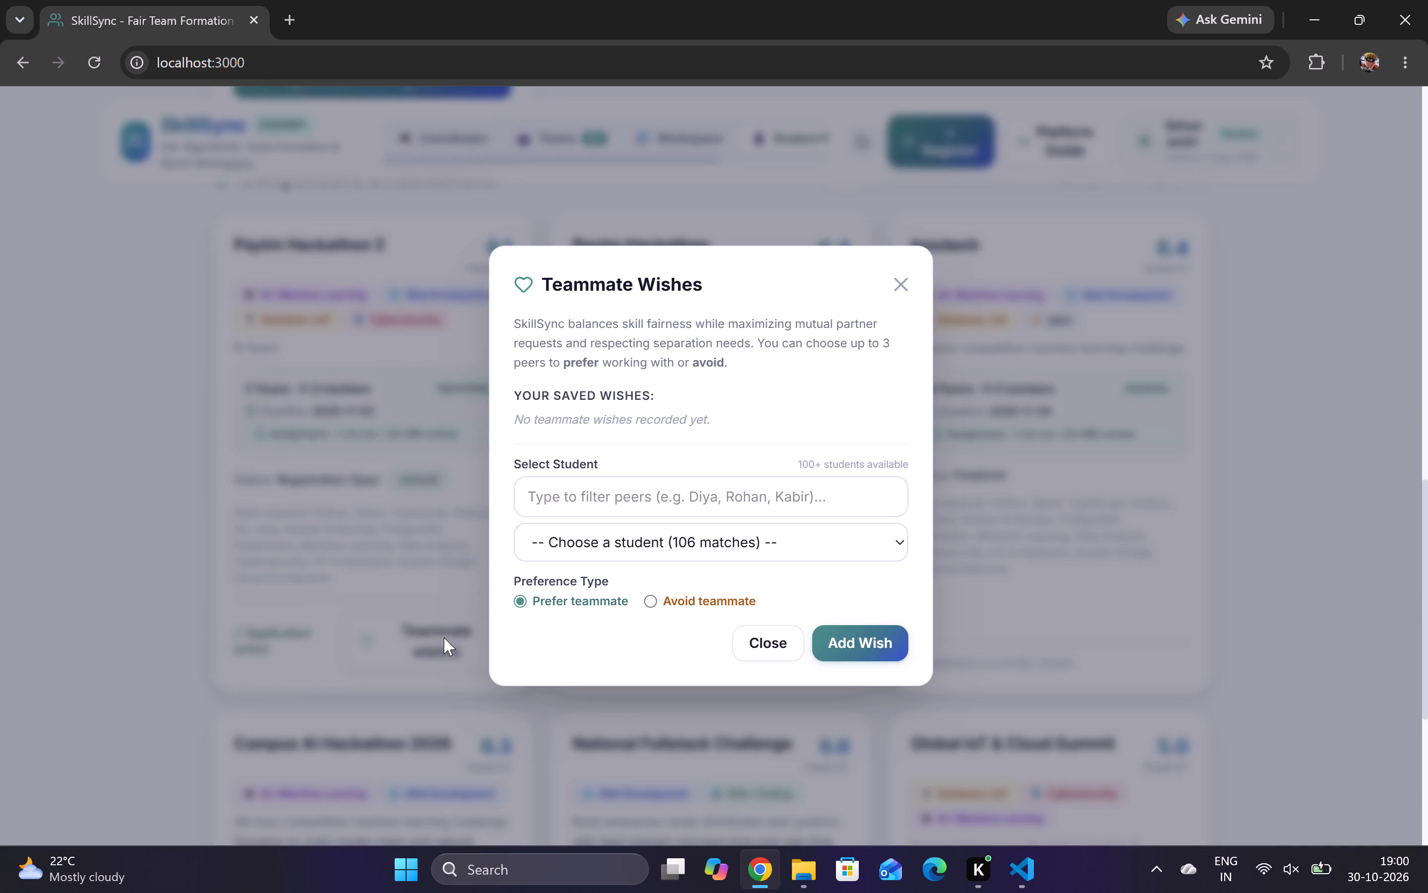
click(715, 543)
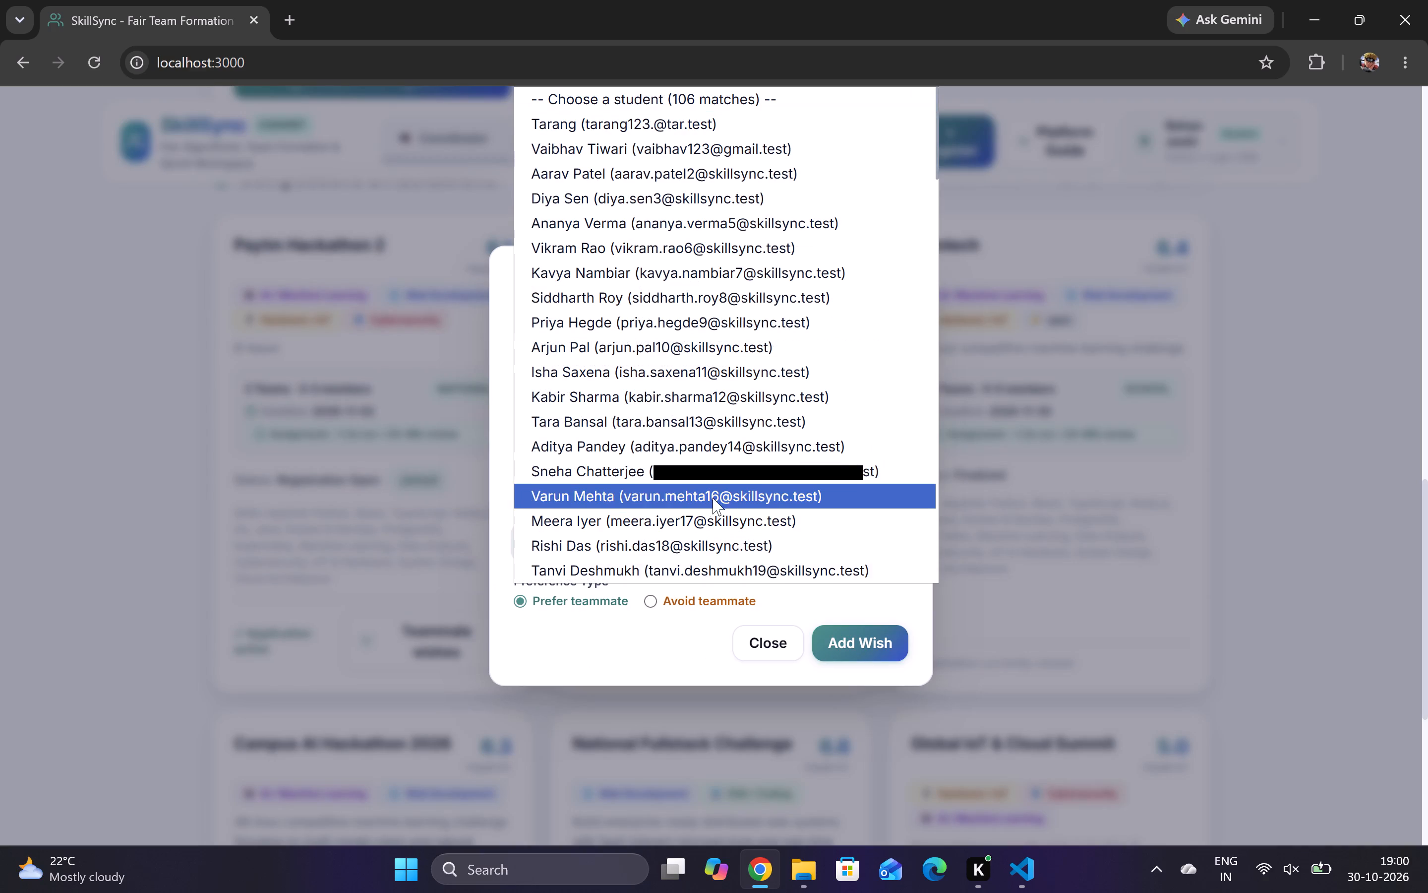
click(721, 408)
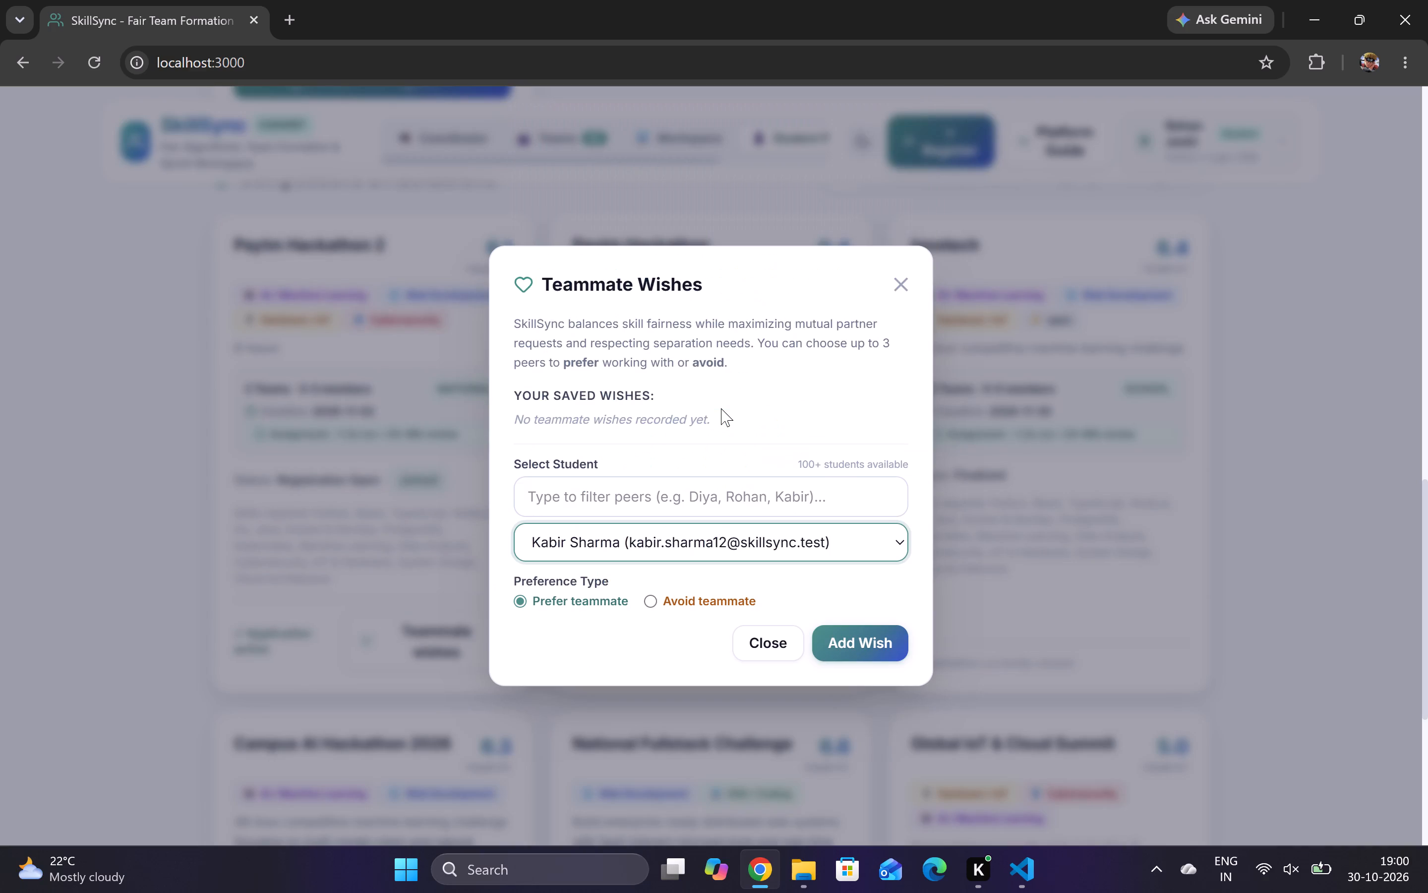
click(868, 639)
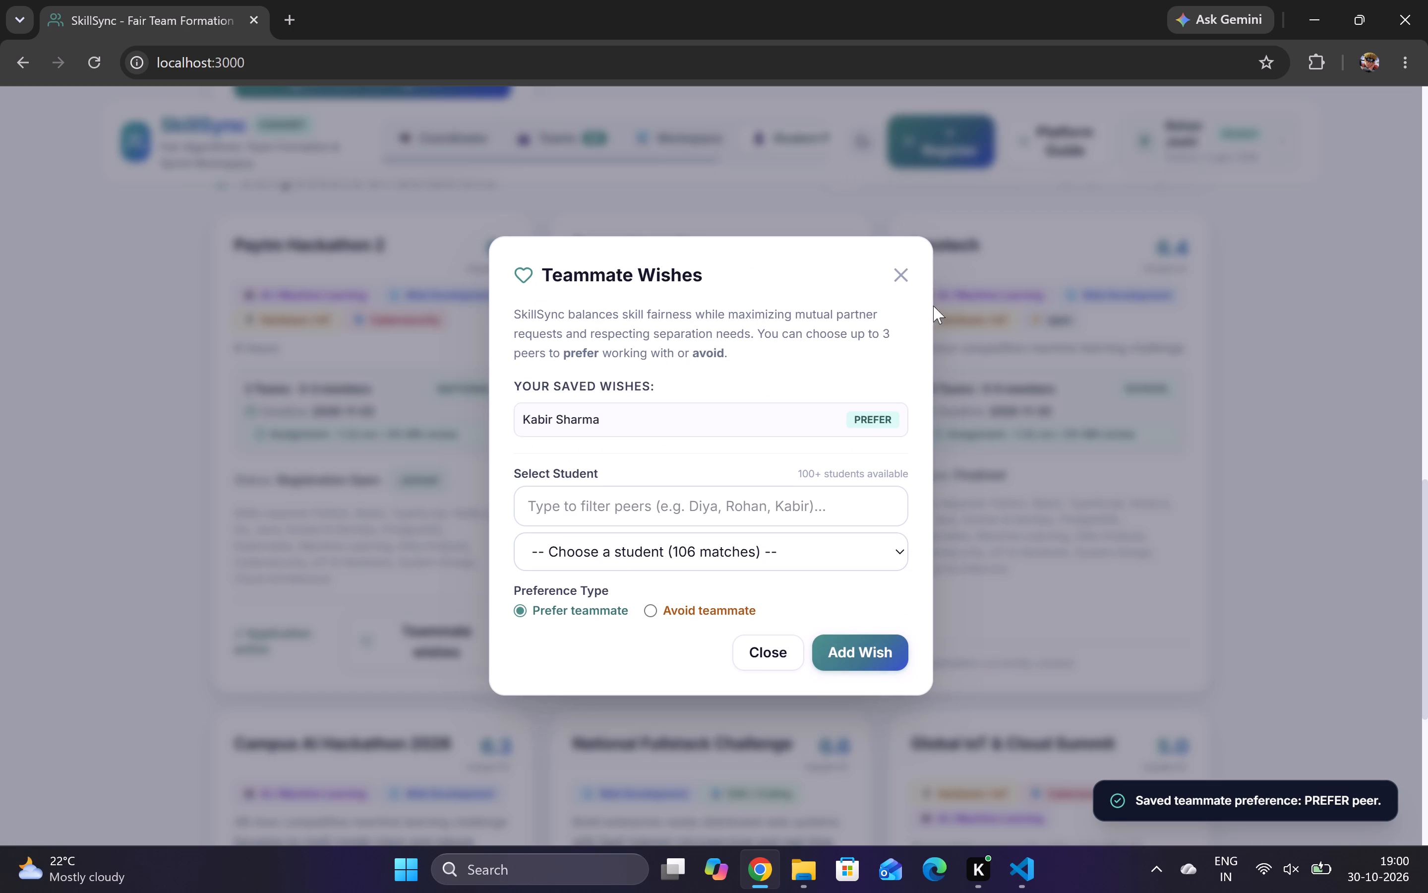
click(902, 278)
Return to the Coordinator view and close registration for Paytm Hackathon 2.
scroll(805, 342, up, 5)
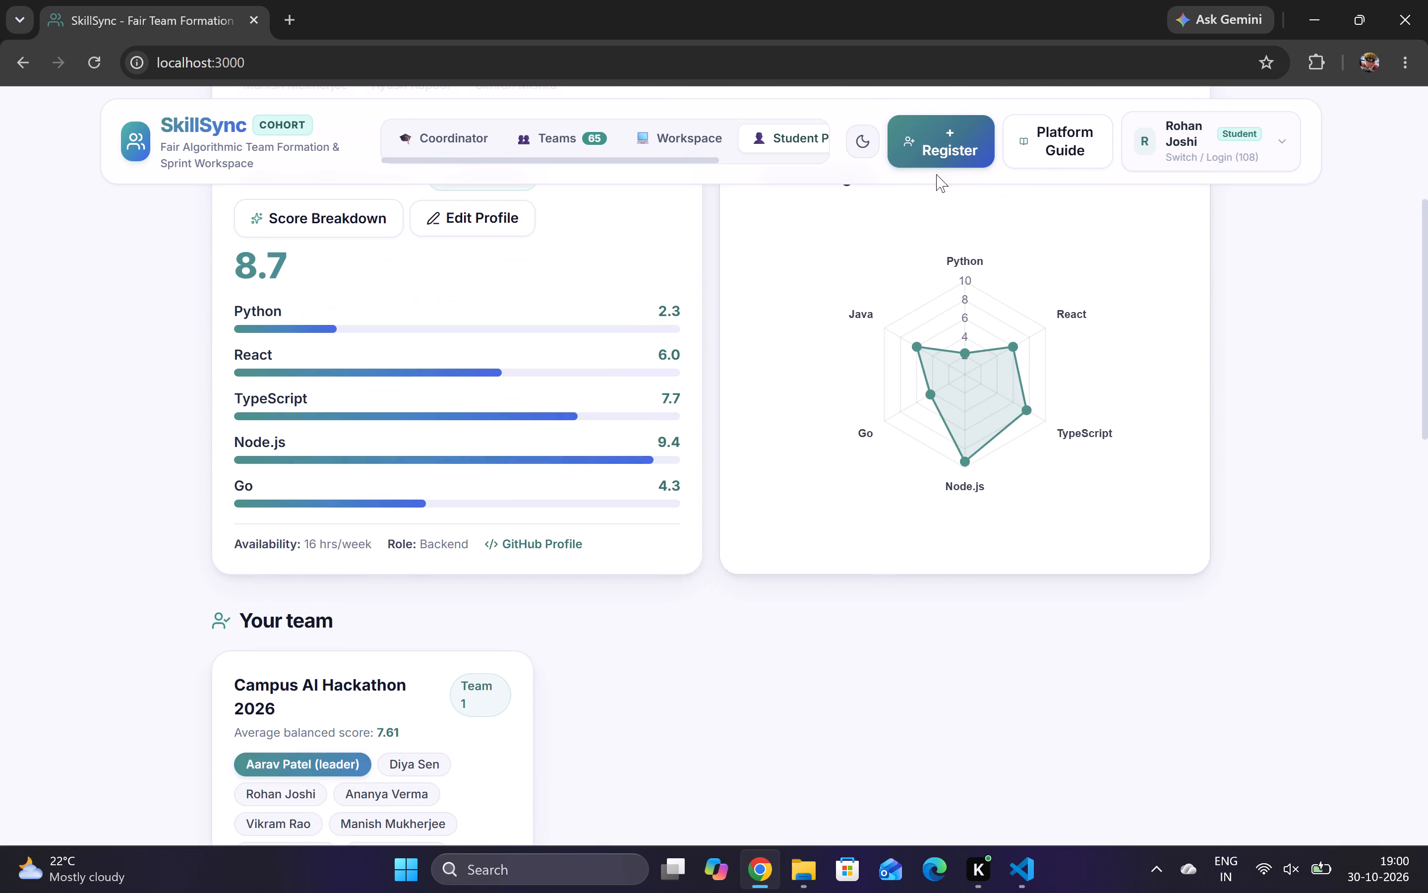
click(459, 143)
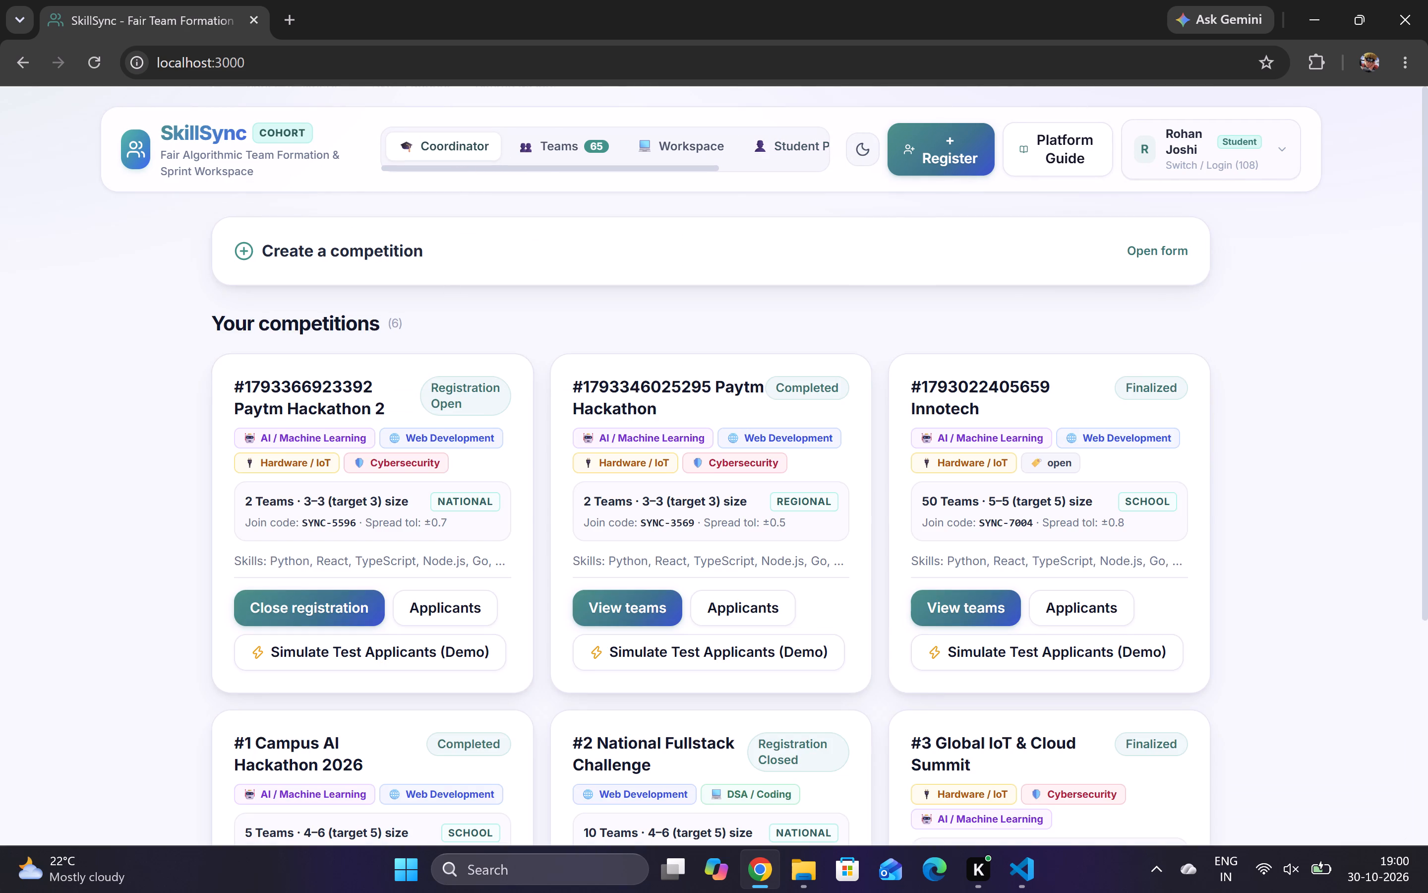
scroll(442, 506, down, 3)
scroll(442, 506, up, 2)
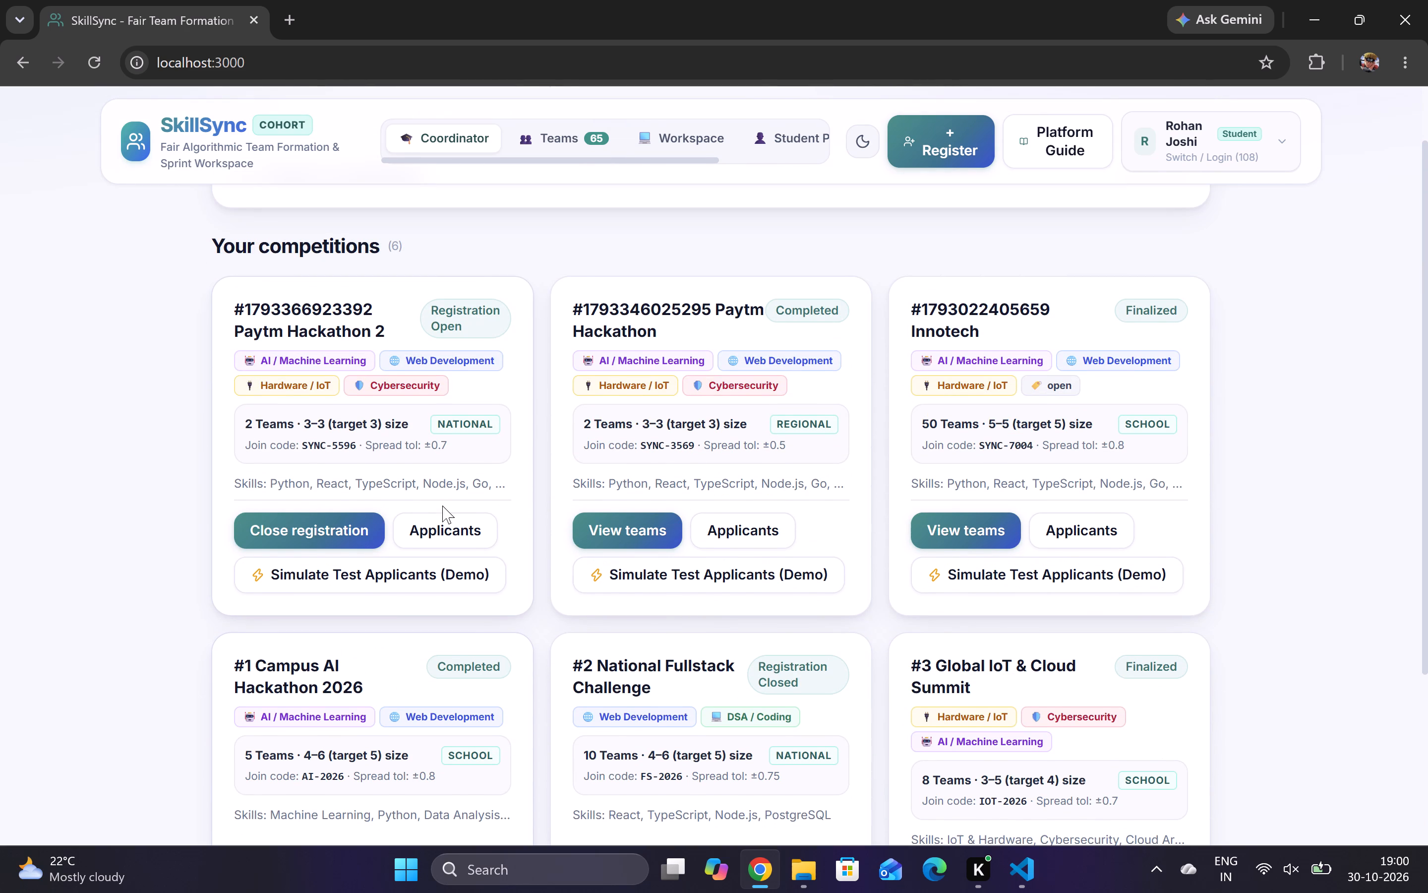
click(297, 525)
scroll(612, 421, down, 3)
scroll(612, 421, up, 2)
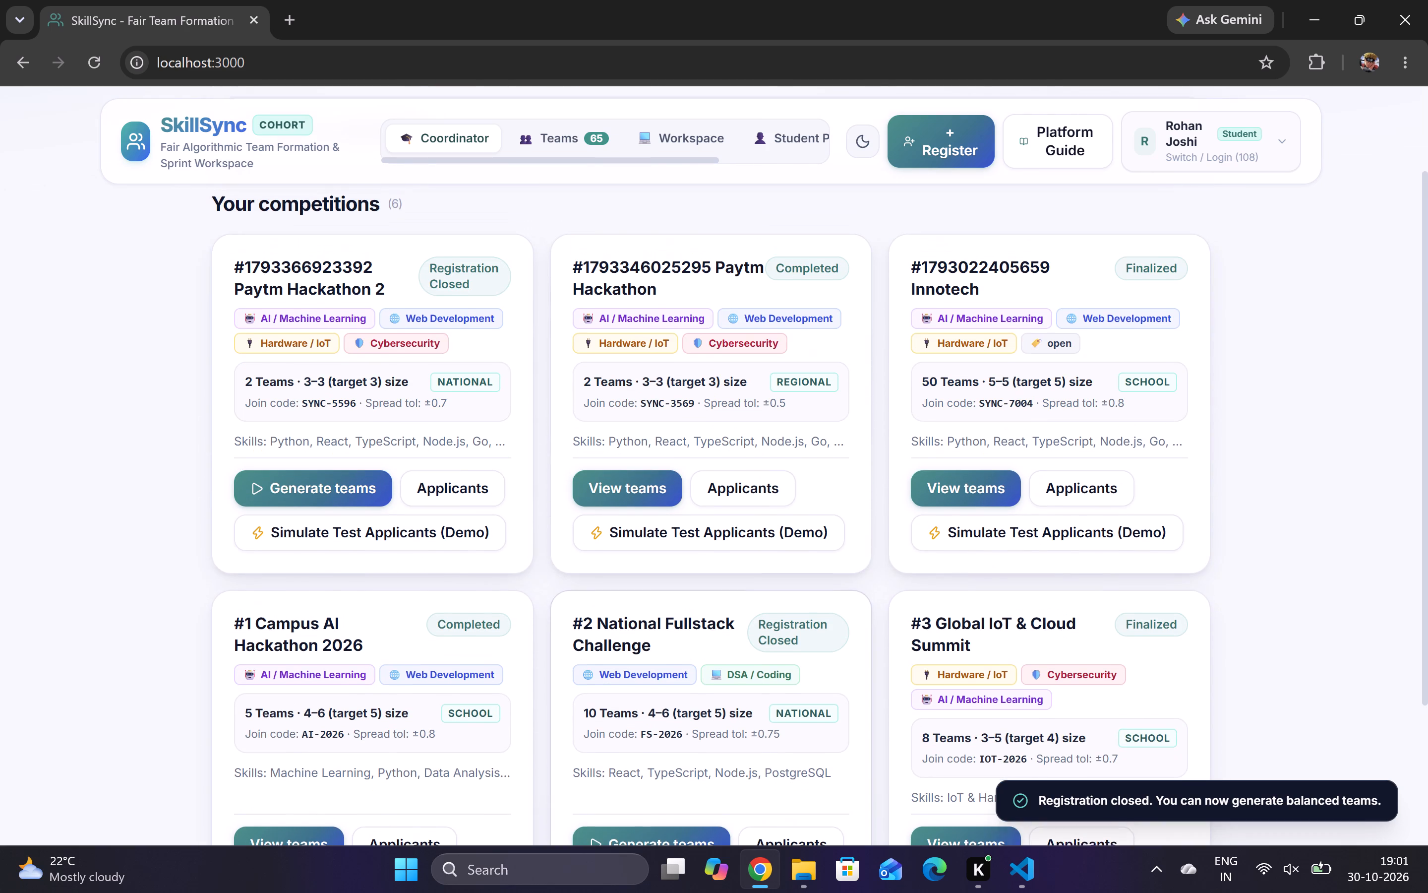
Generate balanced teams for Paytm Hackathon 2 and compare proposed Options 1, 2 and 3, including fairness, team averages and members.
click(335, 477)
scroll(582, 495, down, 6)
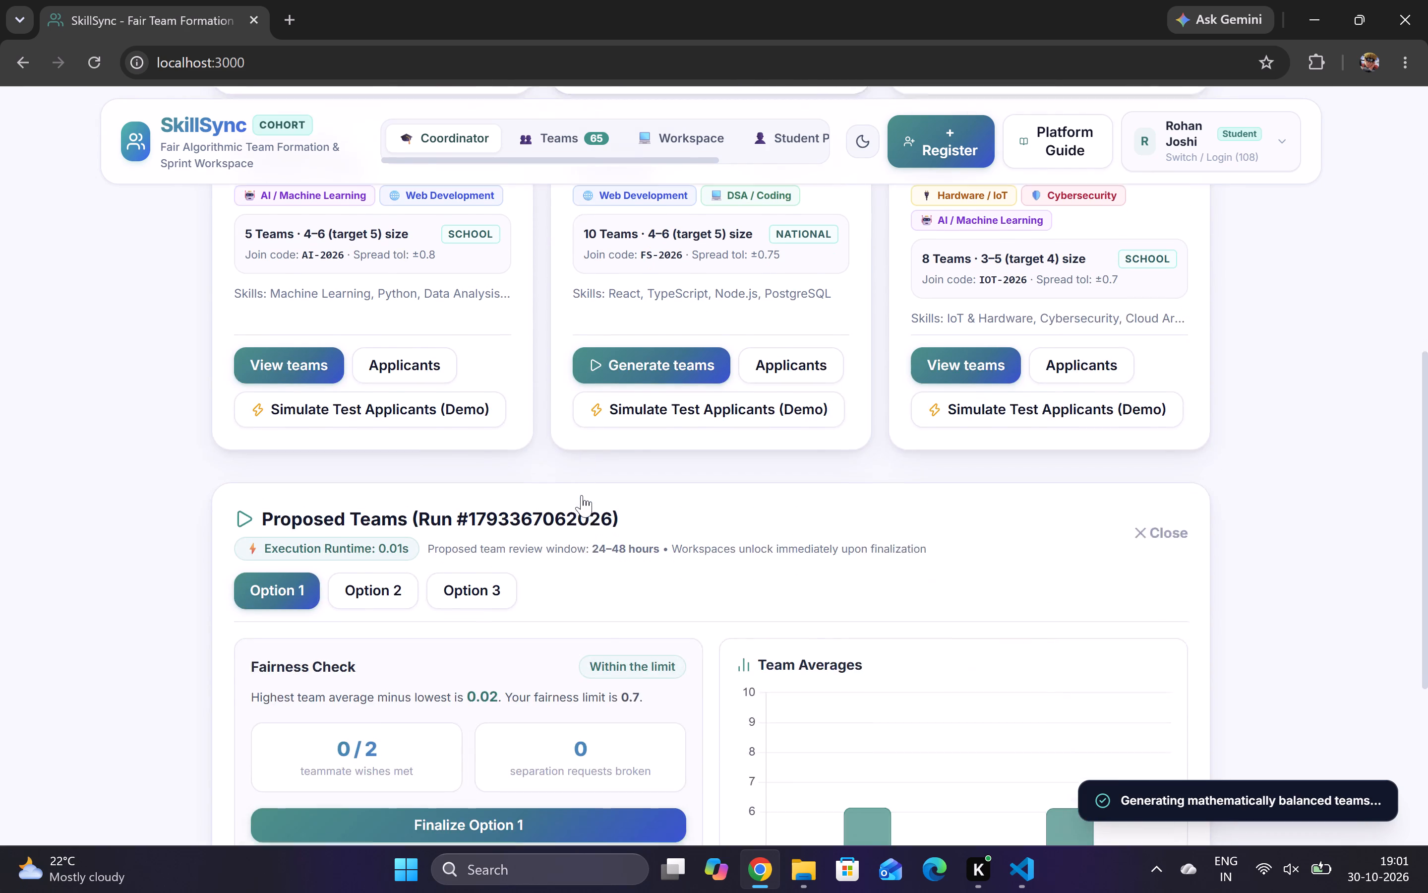
scroll(582, 495, down, 2)
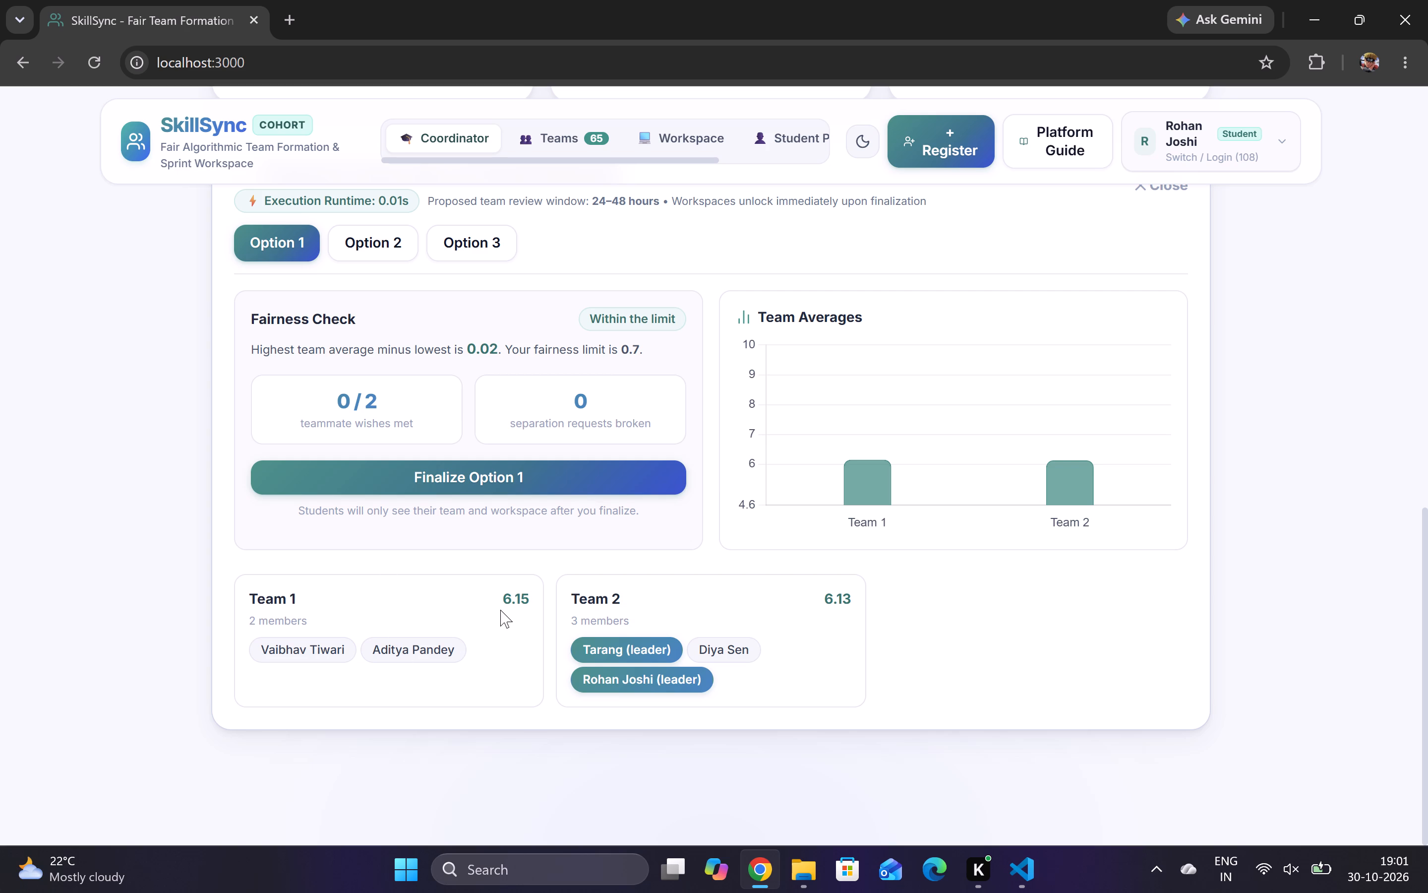
scroll(500, 610, up, 3)
scroll(500, 610, down, 1)
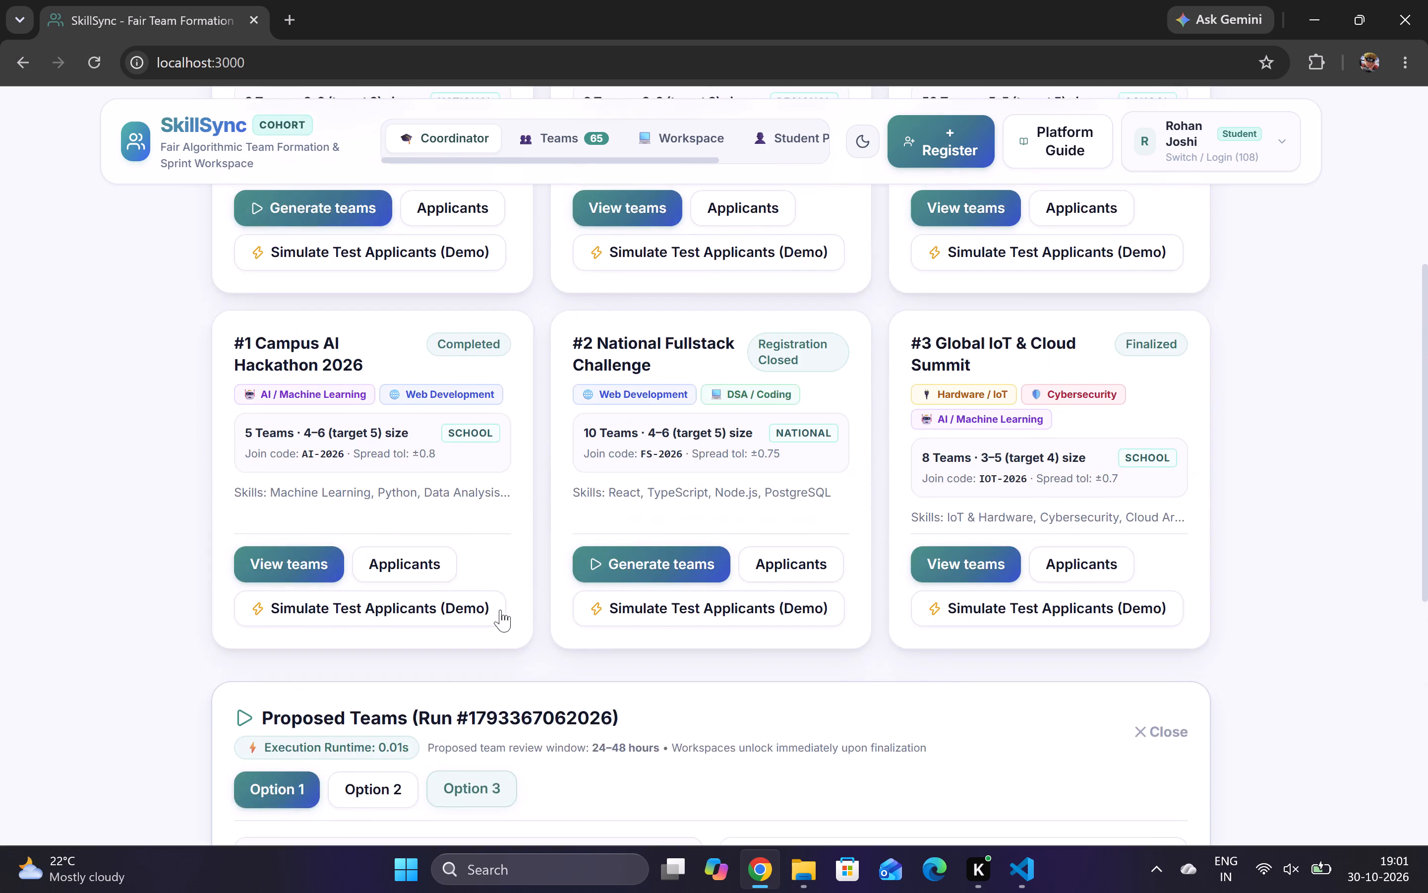
scroll(500, 610, down, 1)
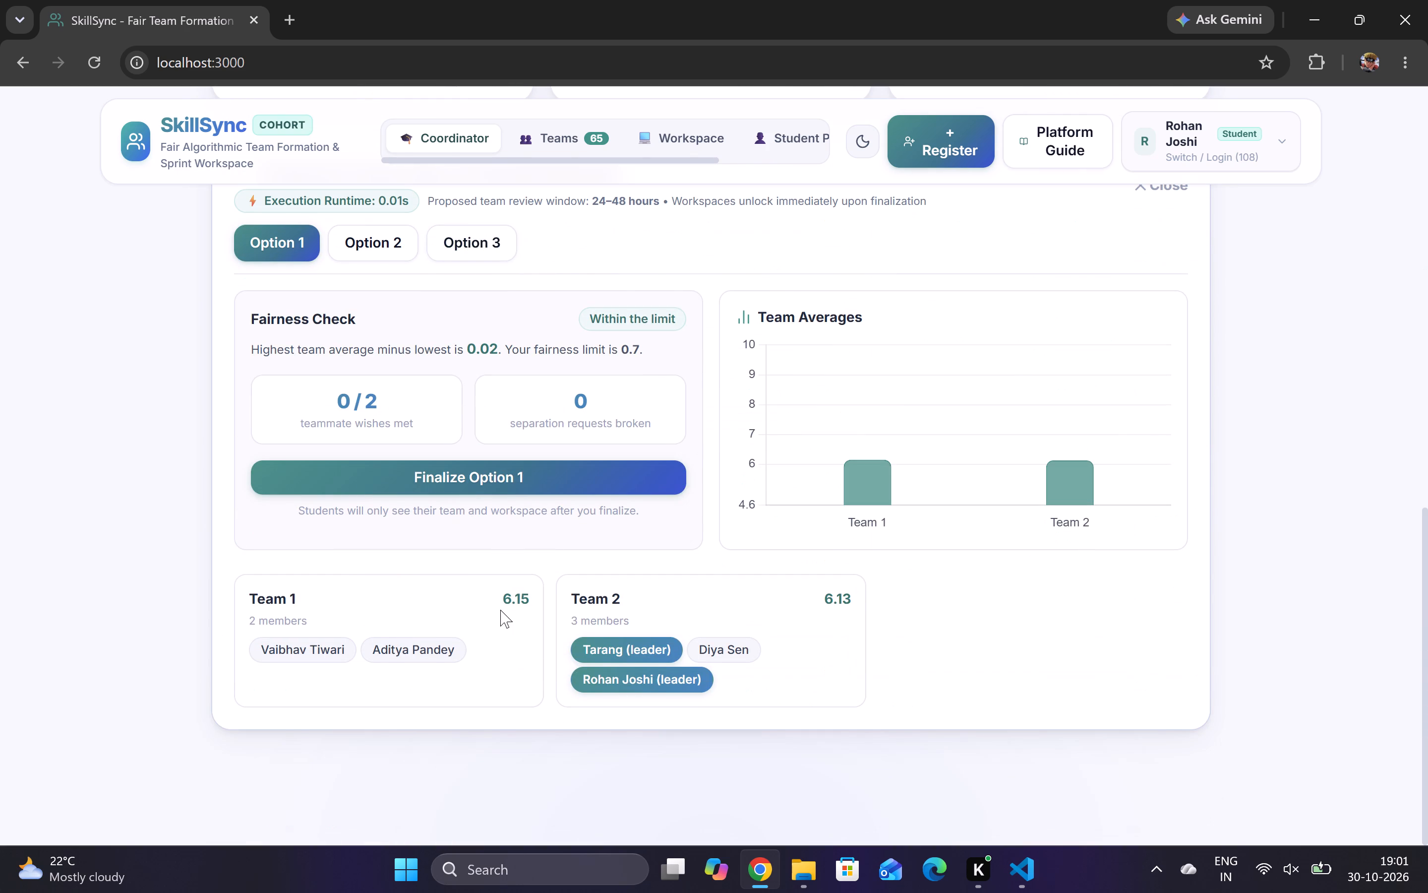
click(372, 241)
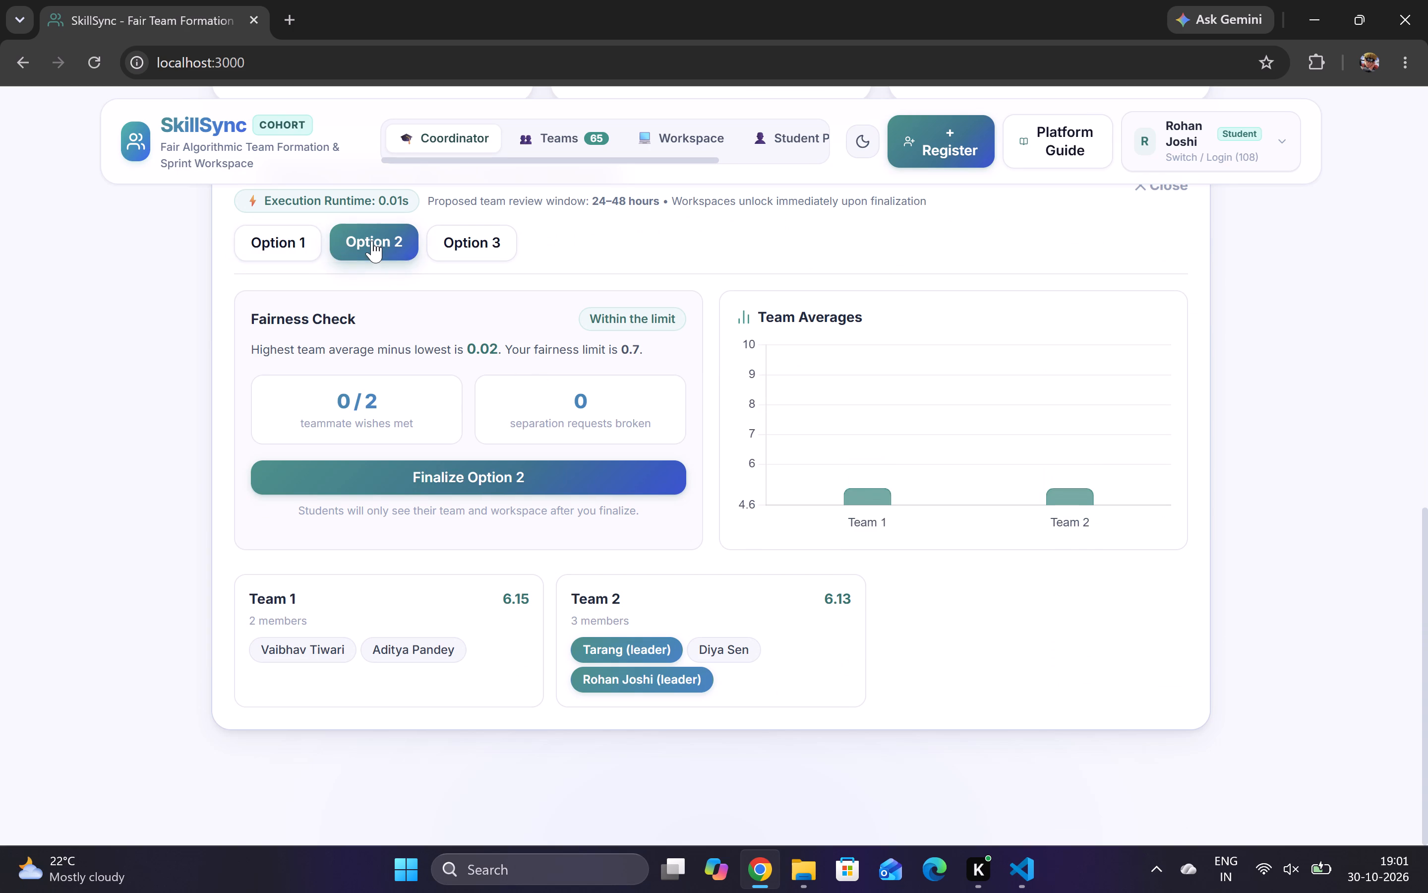
click(458, 245)
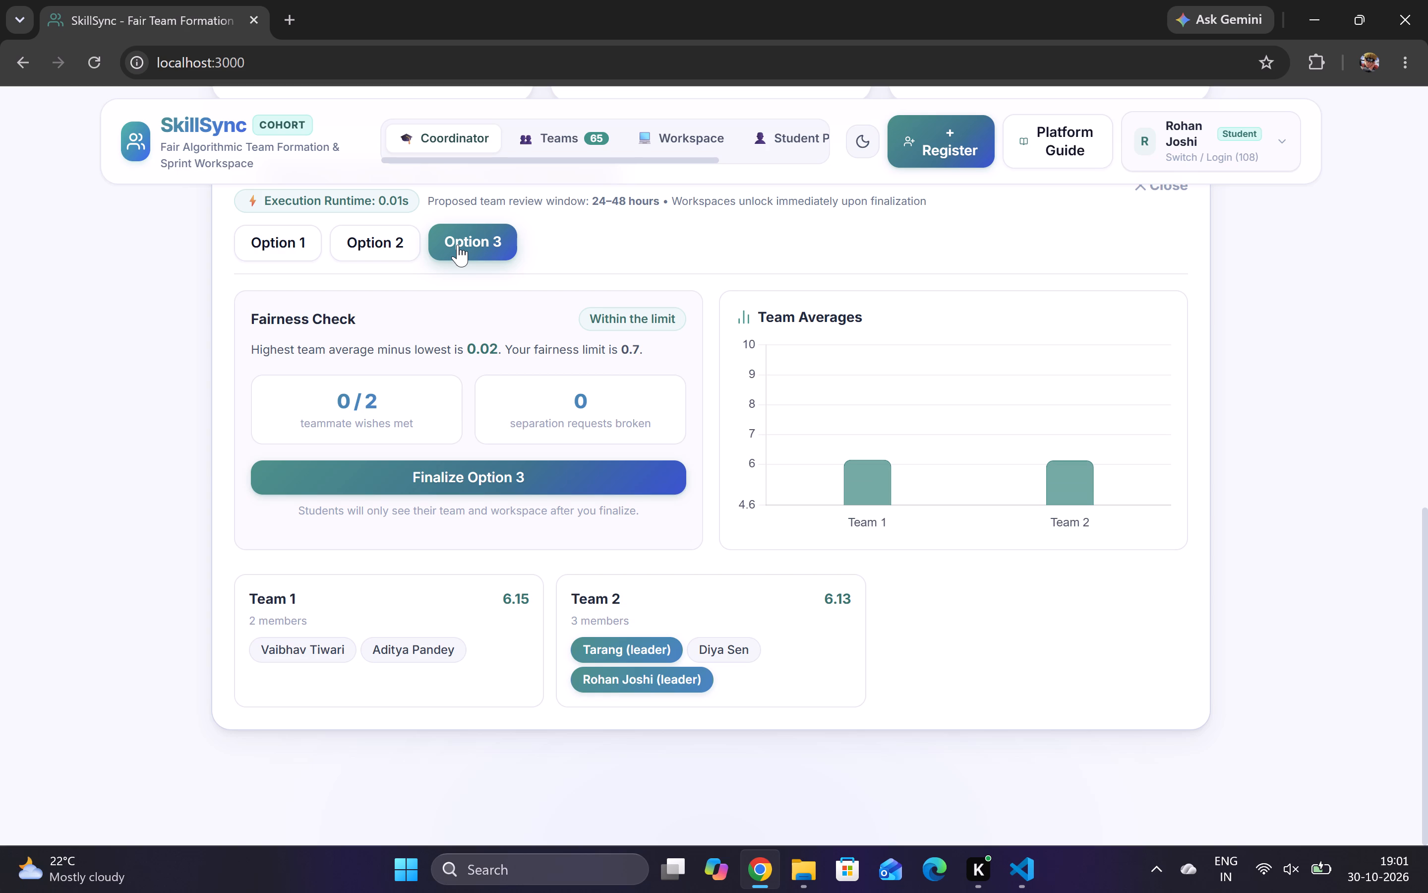
Rerun team generation for Paytm Hackathon 2, and review its applicants' skill scores, leadership preferences and eligibility.
scroll(458, 245, up, 6)
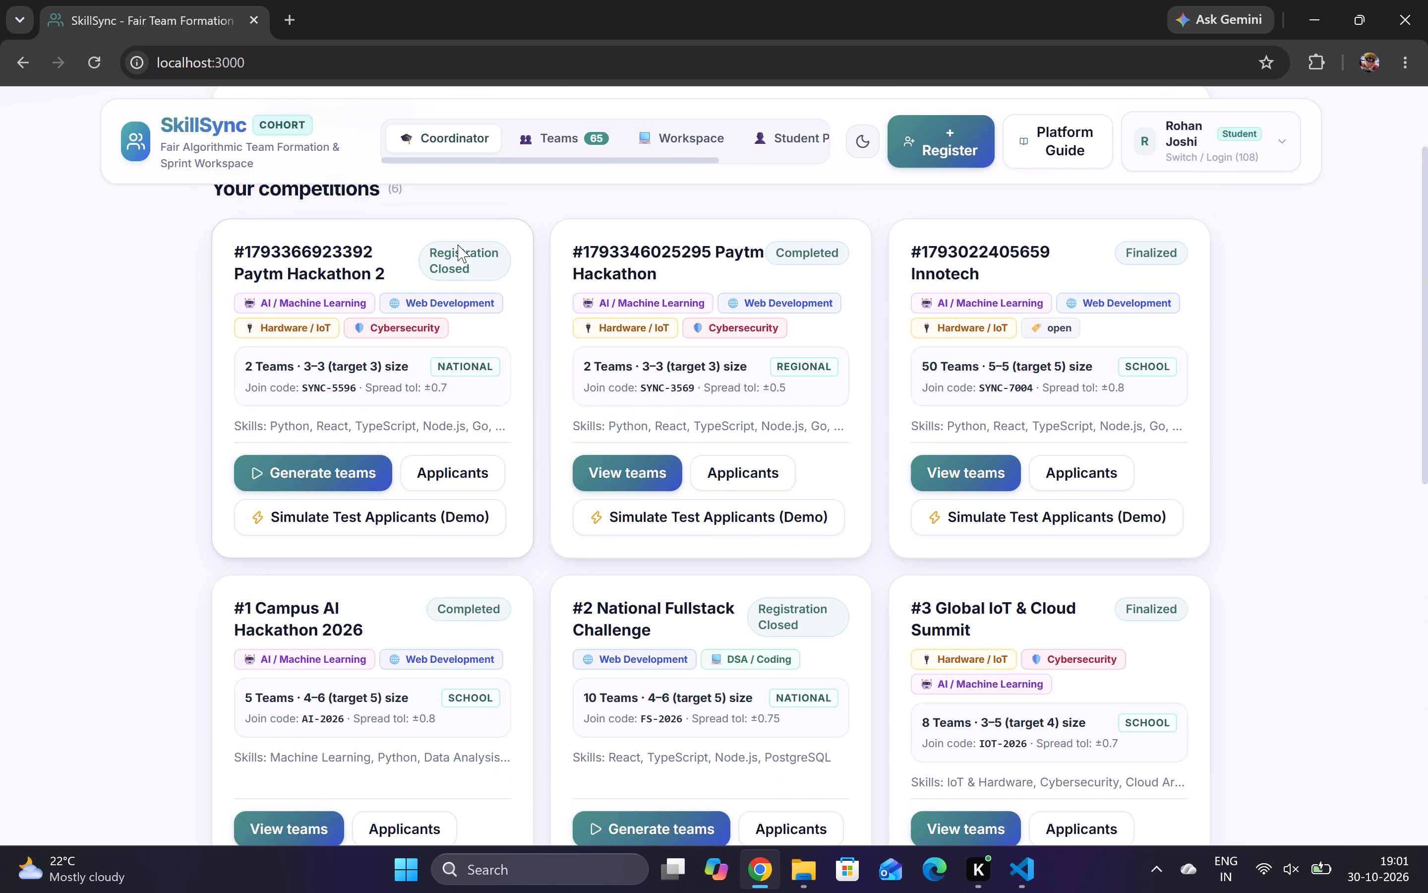
click(350, 476)
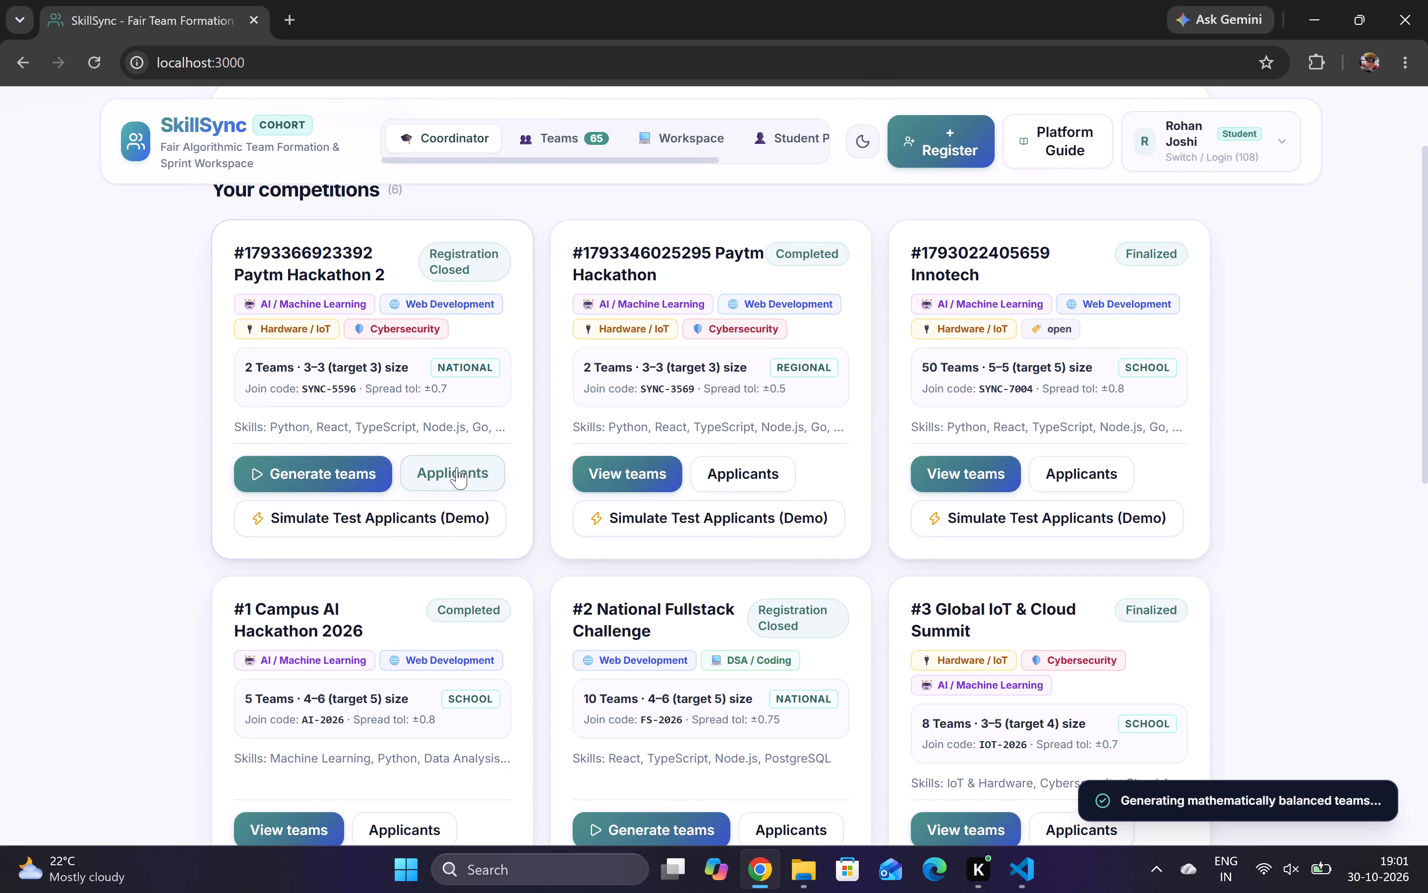
click(458, 467)
scroll(755, 629, down, 6)
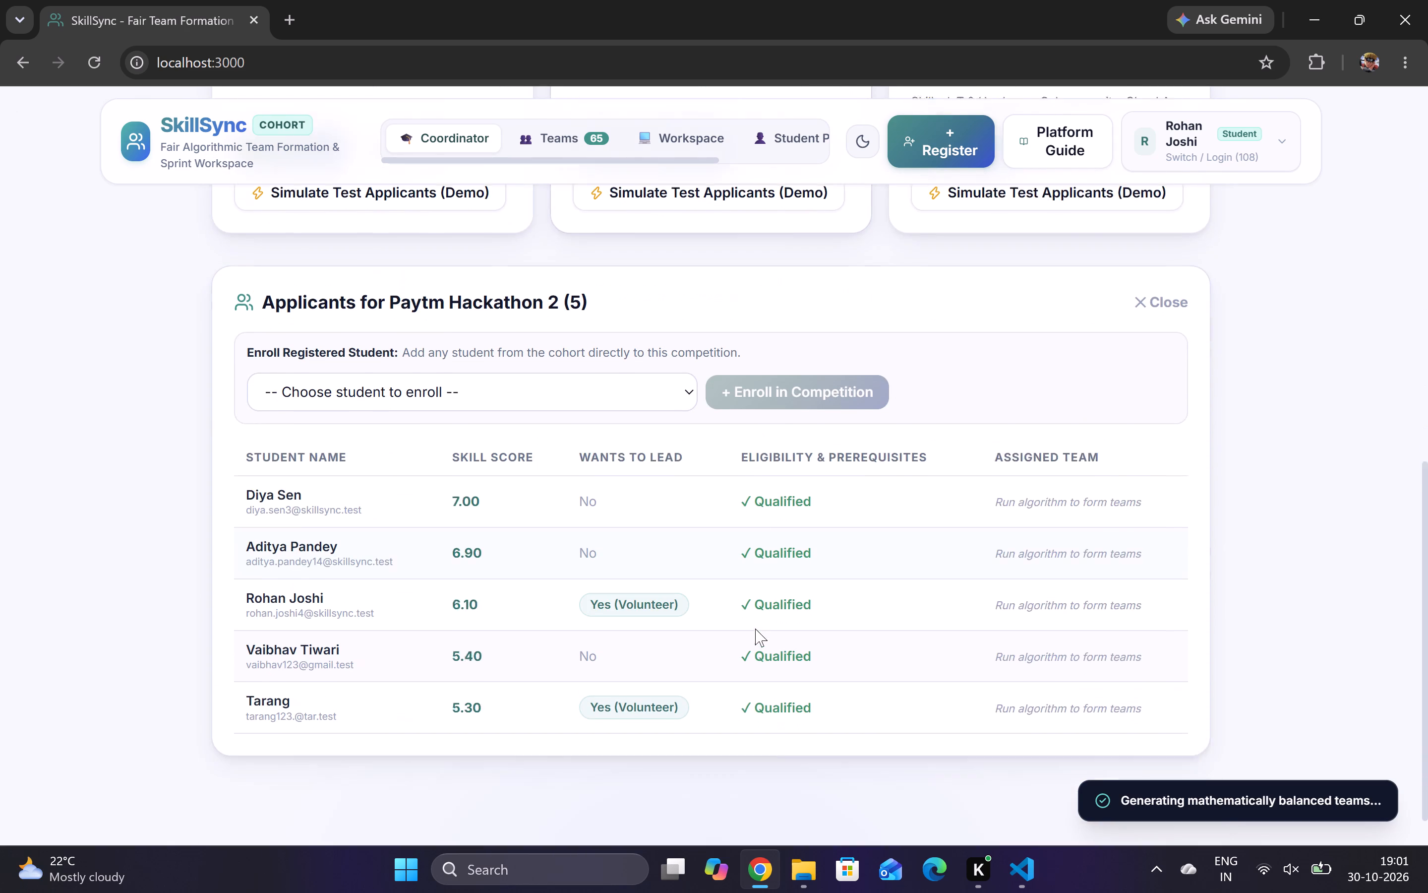
scroll(755, 629, down, 1)
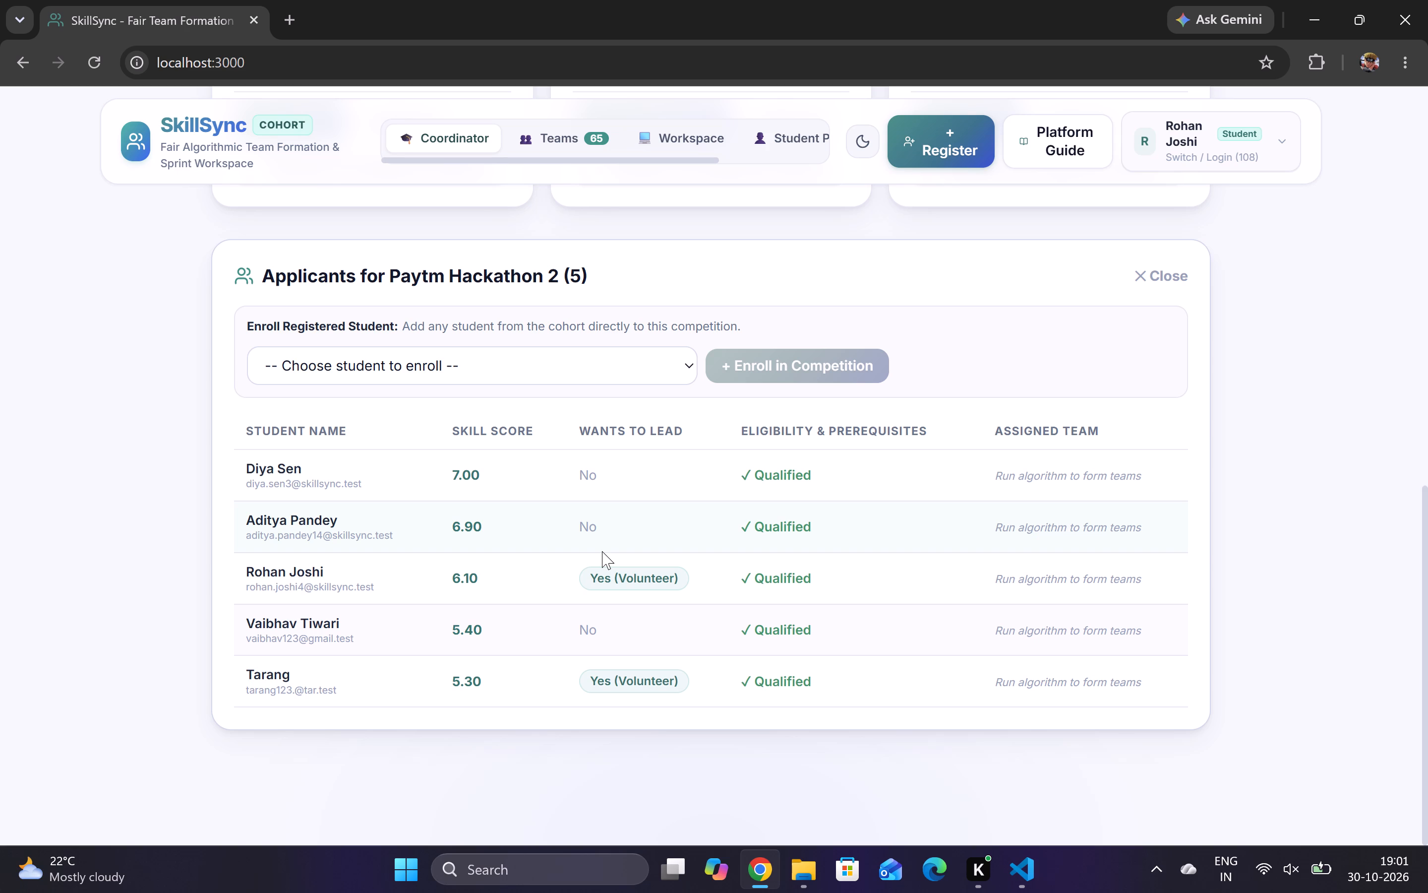
Generate teams for Paytm Hackathon 2 again and finalize Option 1.
scroll(602, 551, up, 5)
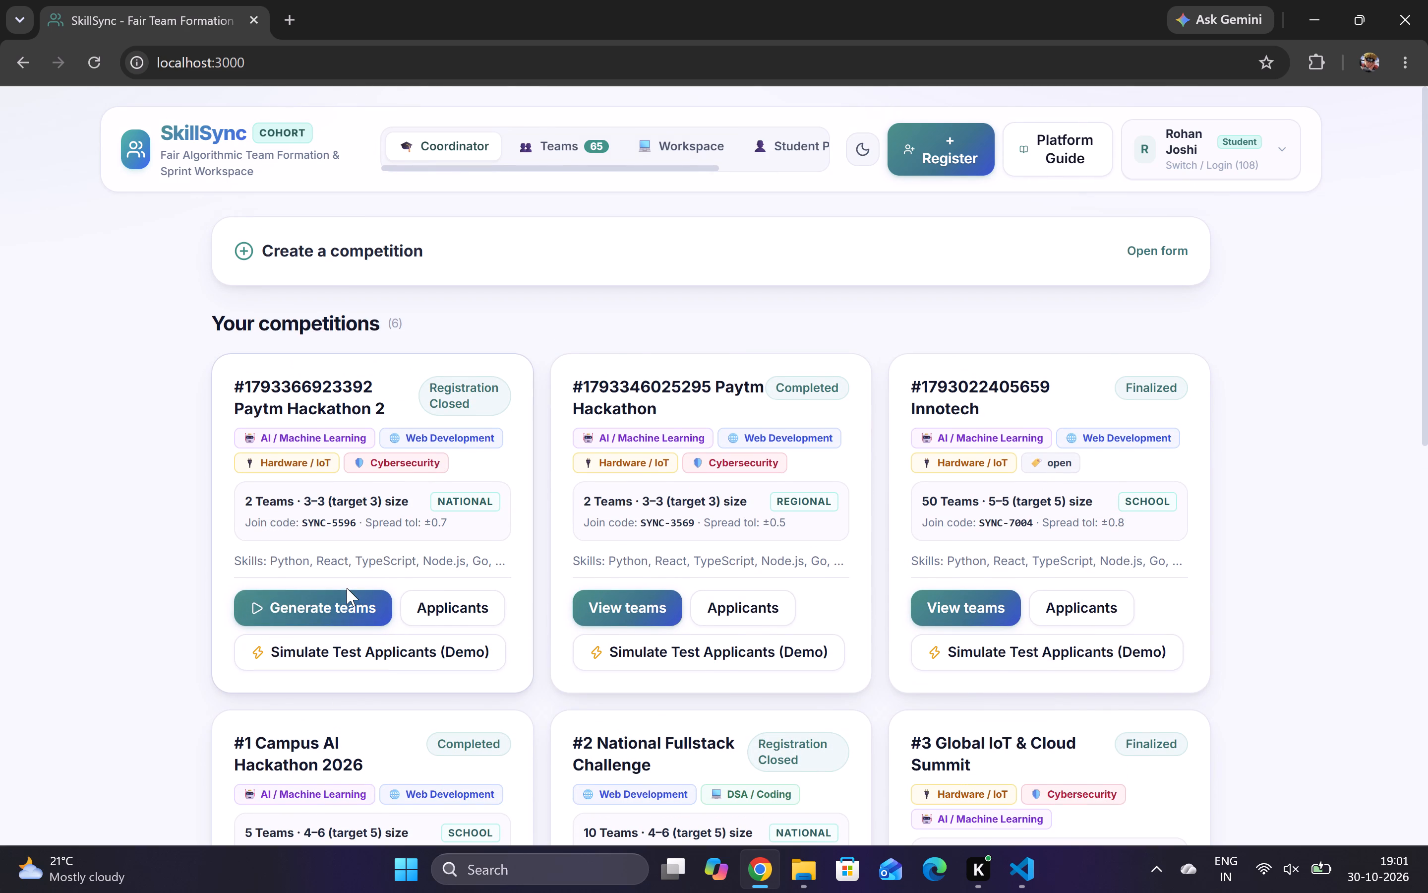
click(343, 600)
scroll(629, 562, down, 7)
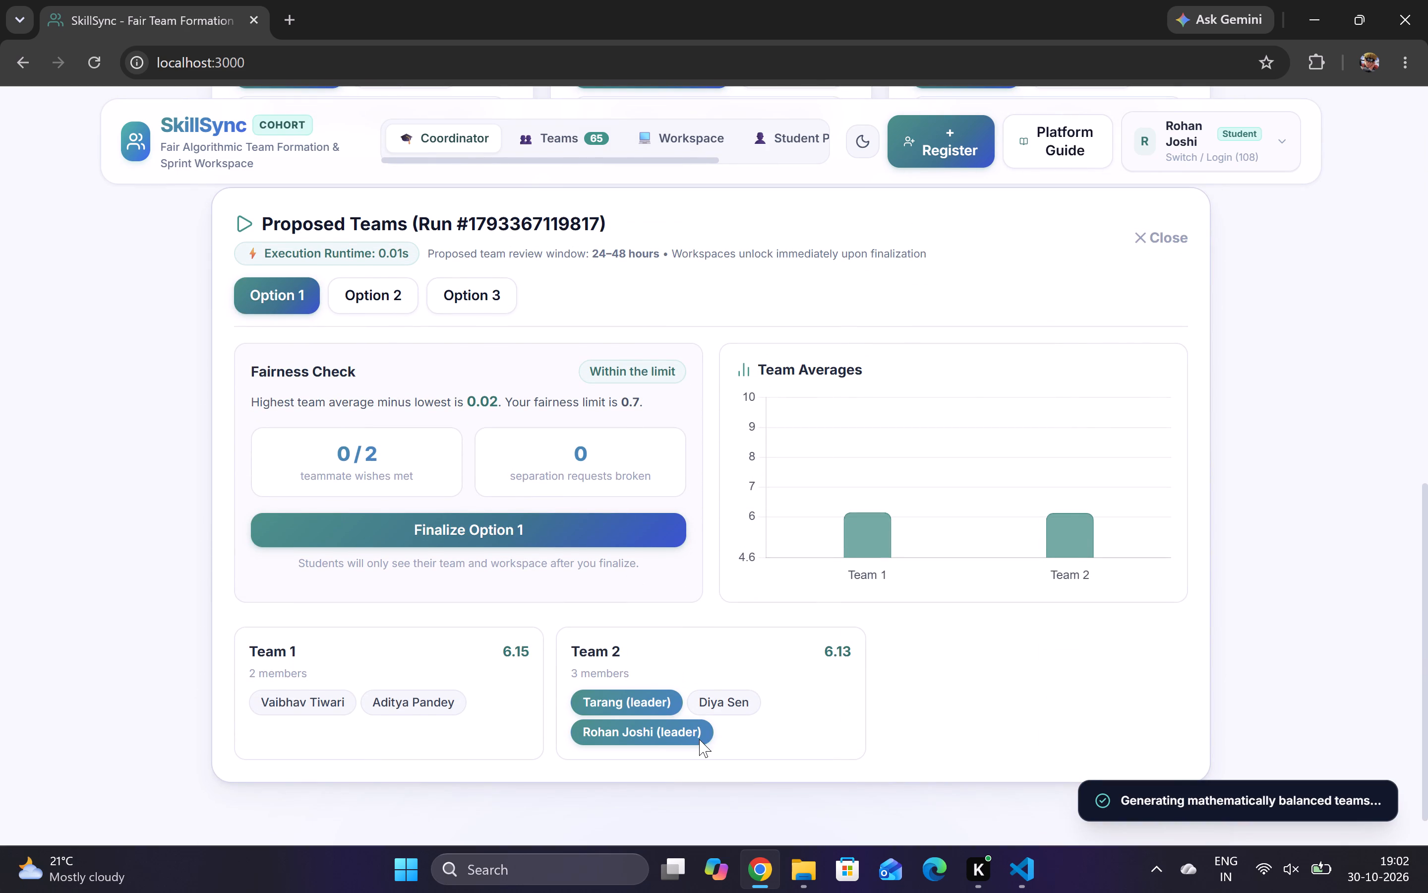
click(552, 530)
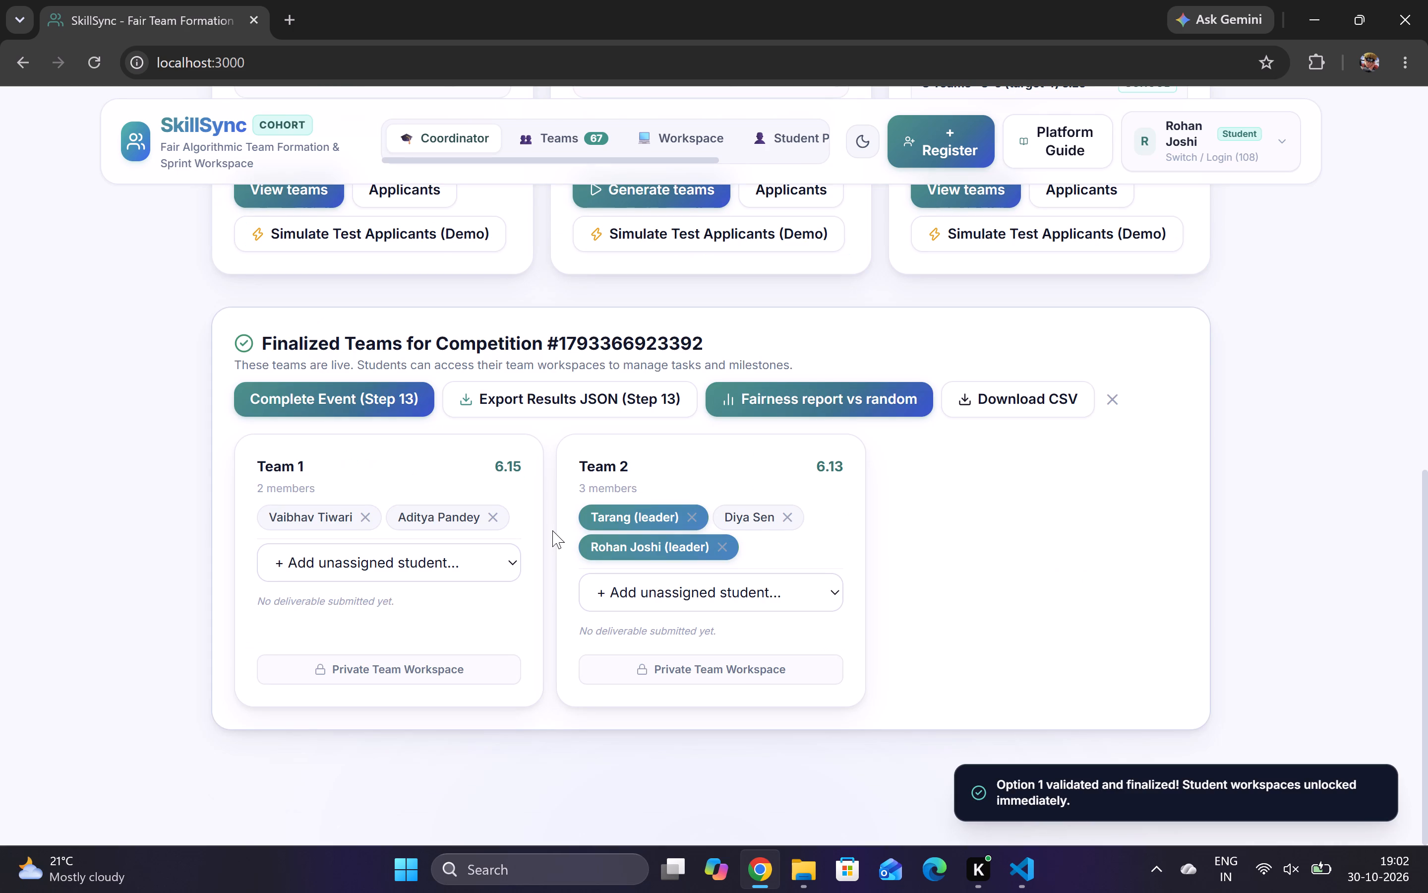
Remove Rohan from Team 2 of the finalized Paytm Hackathon 2 teams.
click(722, 544)
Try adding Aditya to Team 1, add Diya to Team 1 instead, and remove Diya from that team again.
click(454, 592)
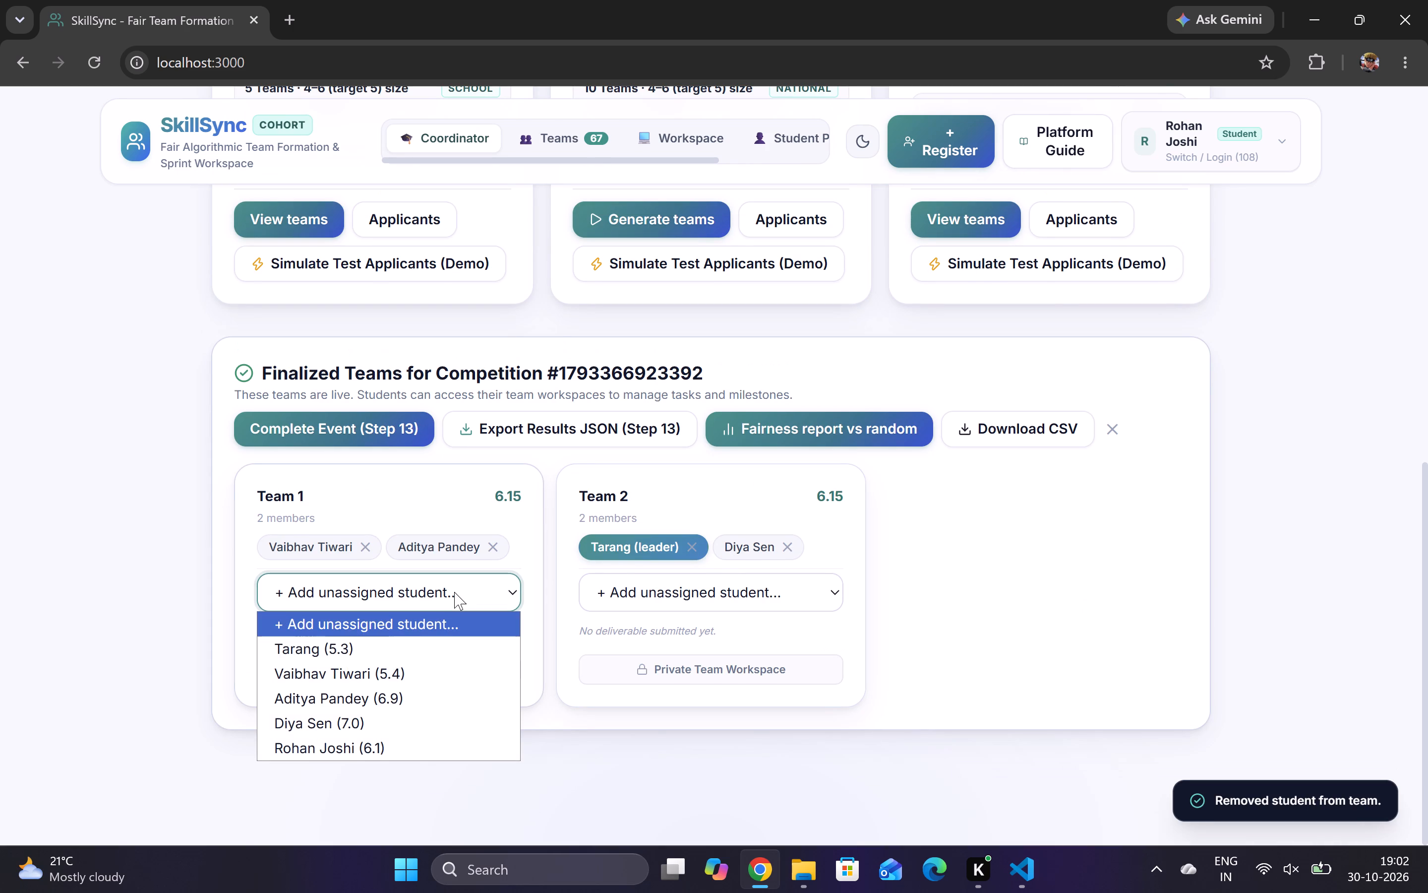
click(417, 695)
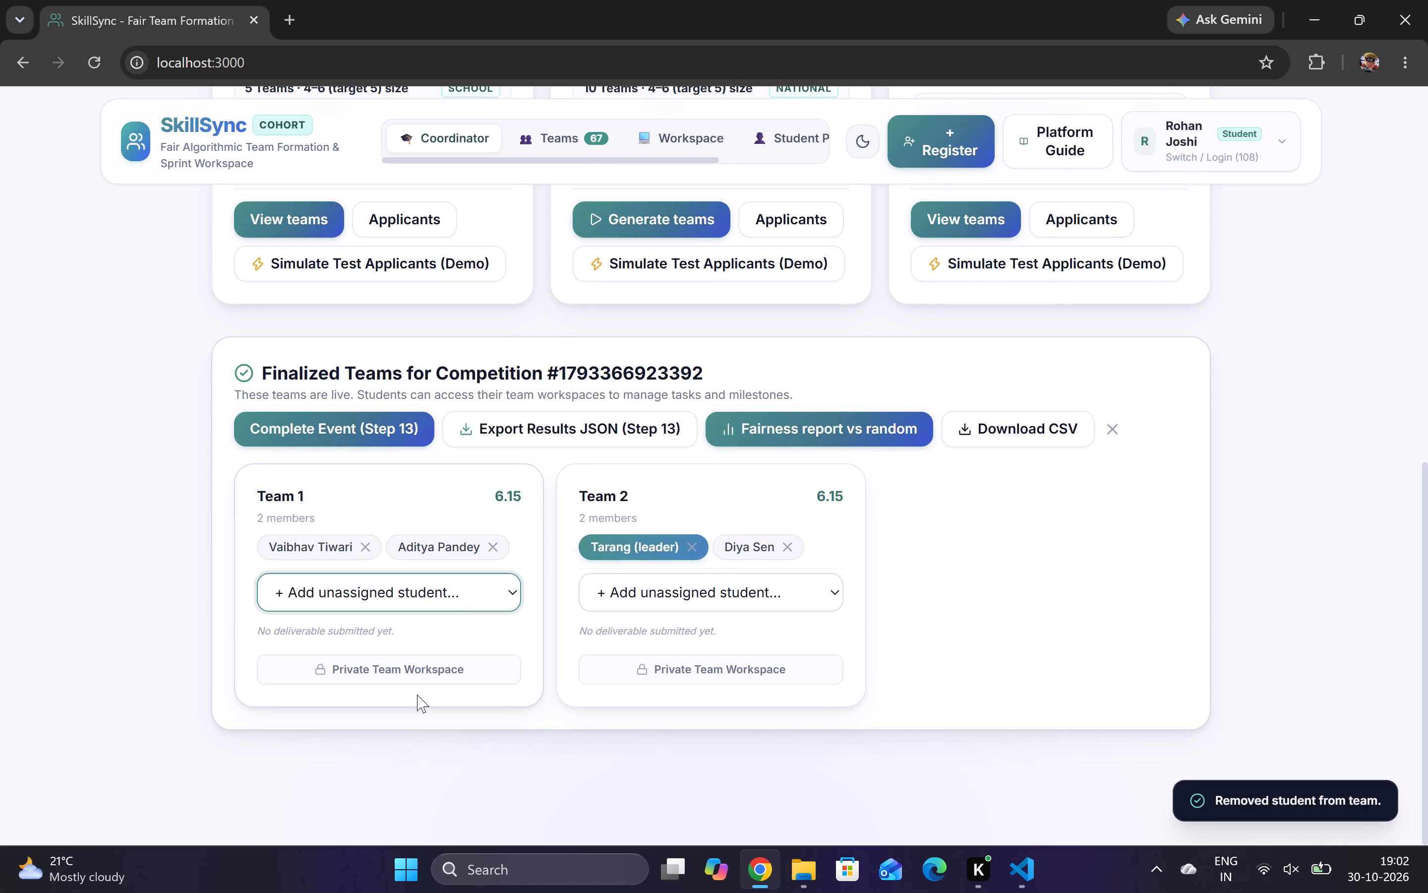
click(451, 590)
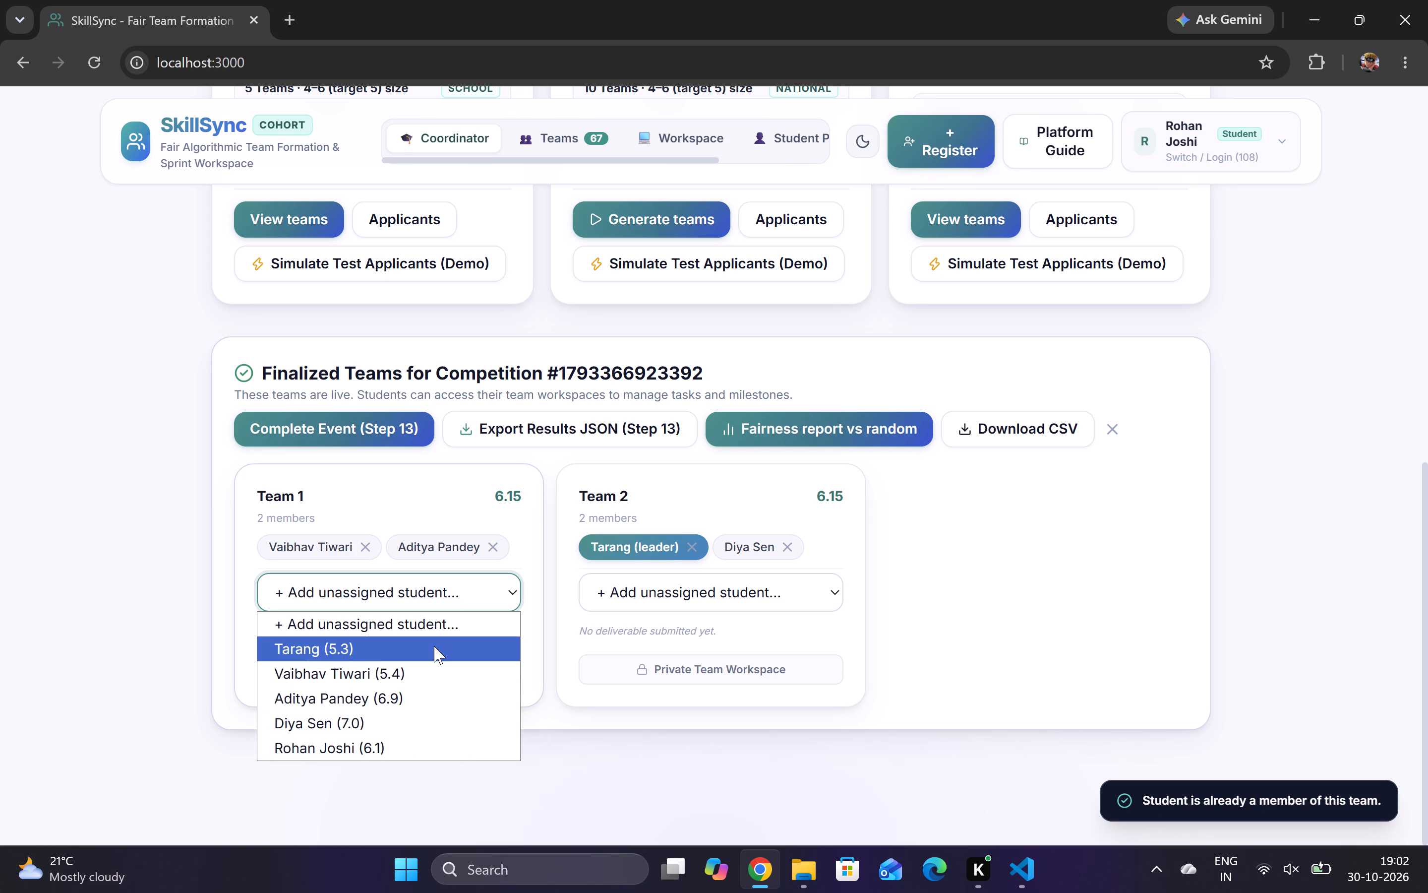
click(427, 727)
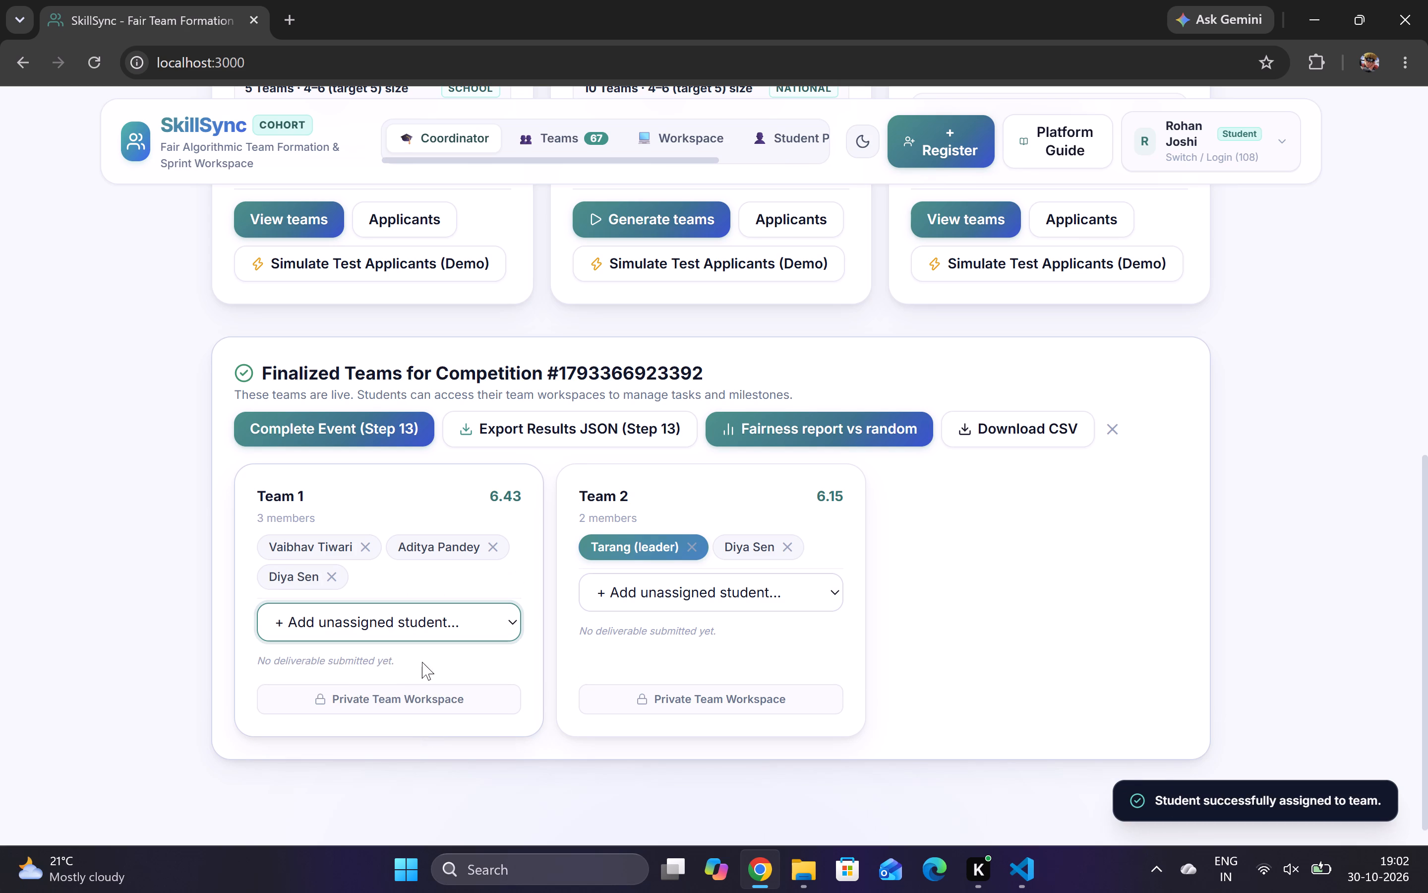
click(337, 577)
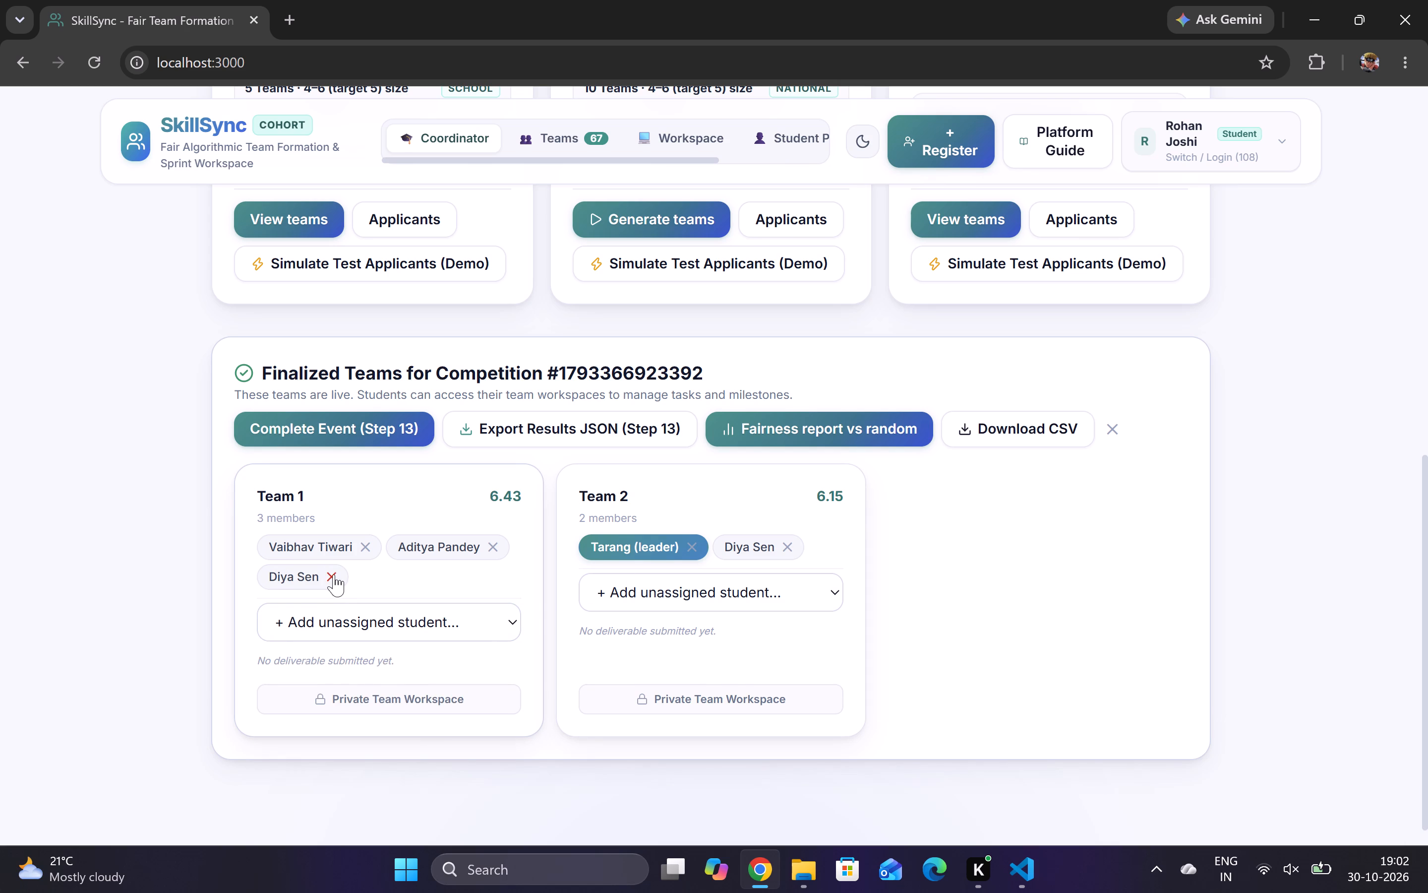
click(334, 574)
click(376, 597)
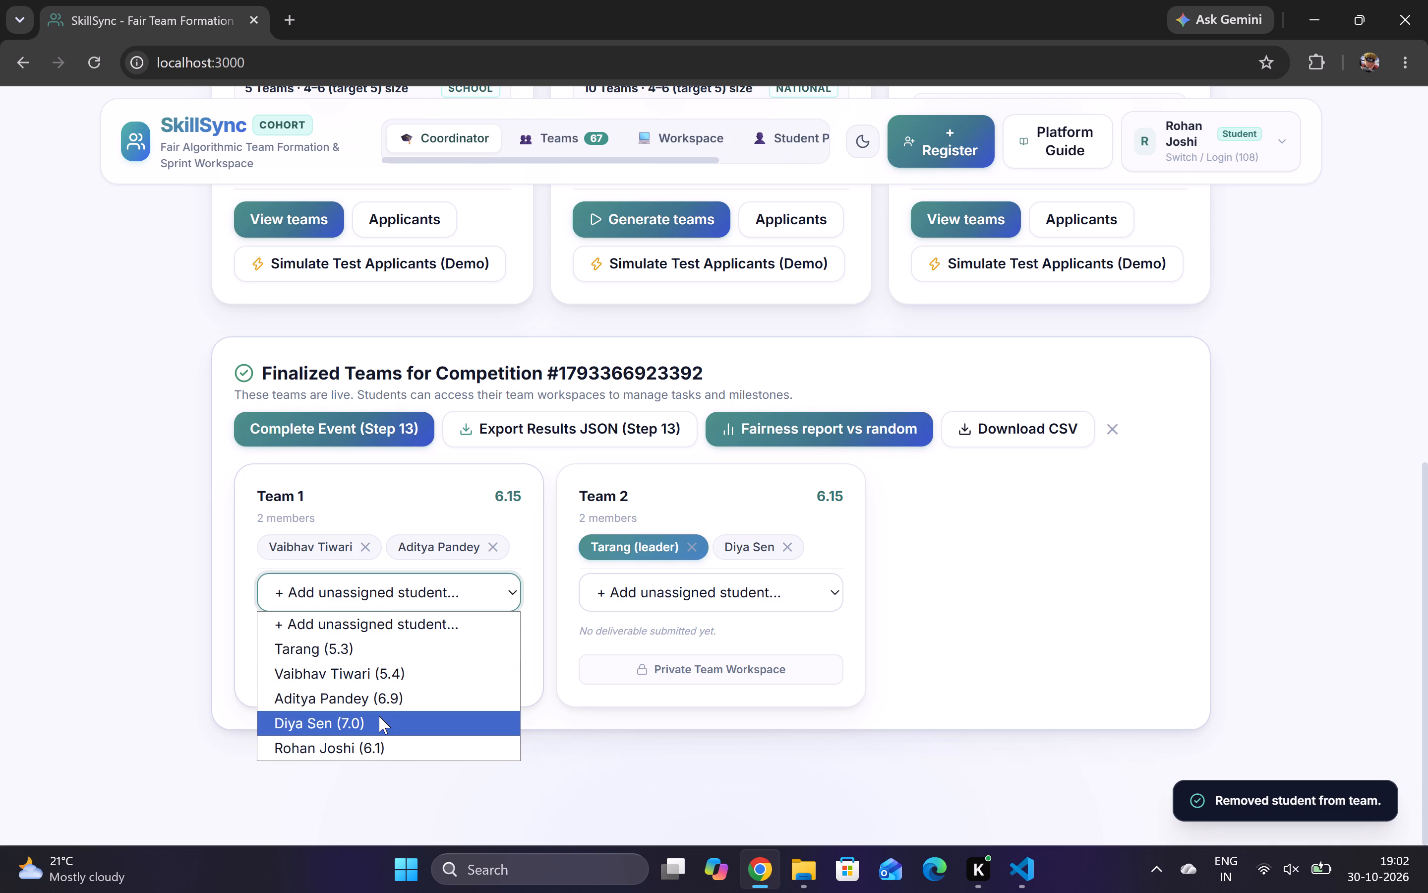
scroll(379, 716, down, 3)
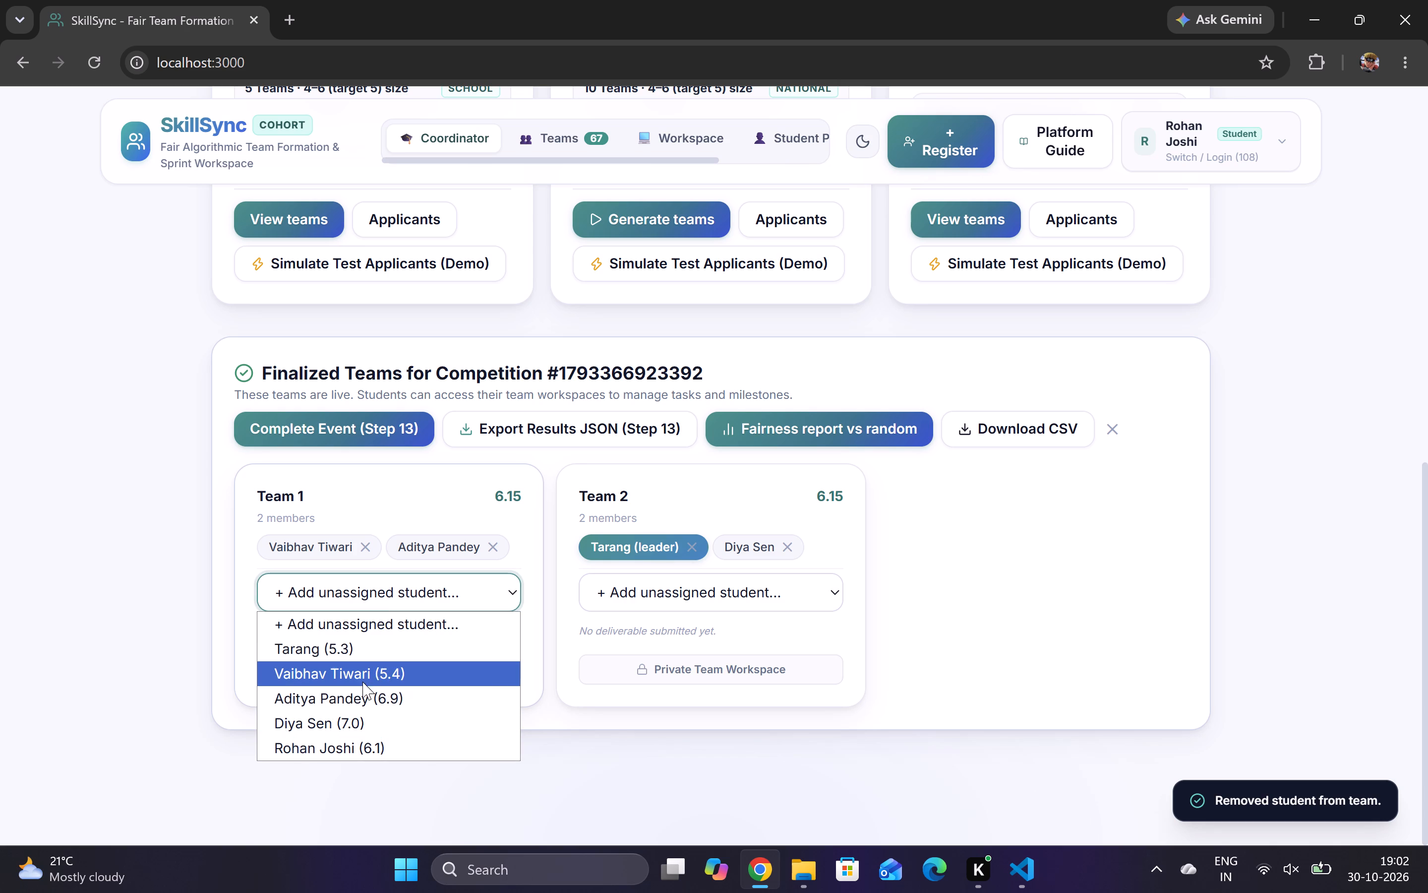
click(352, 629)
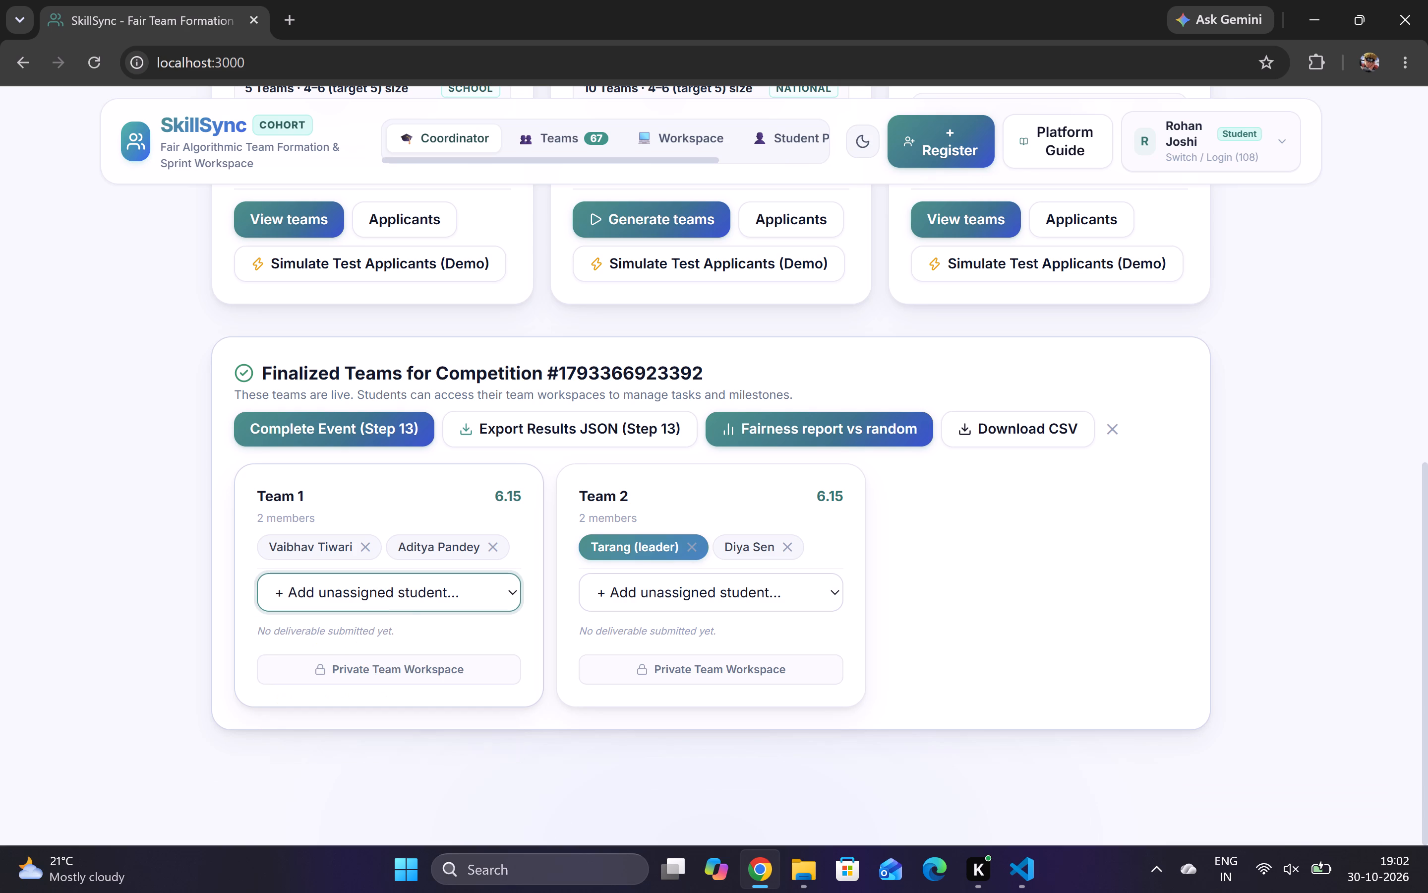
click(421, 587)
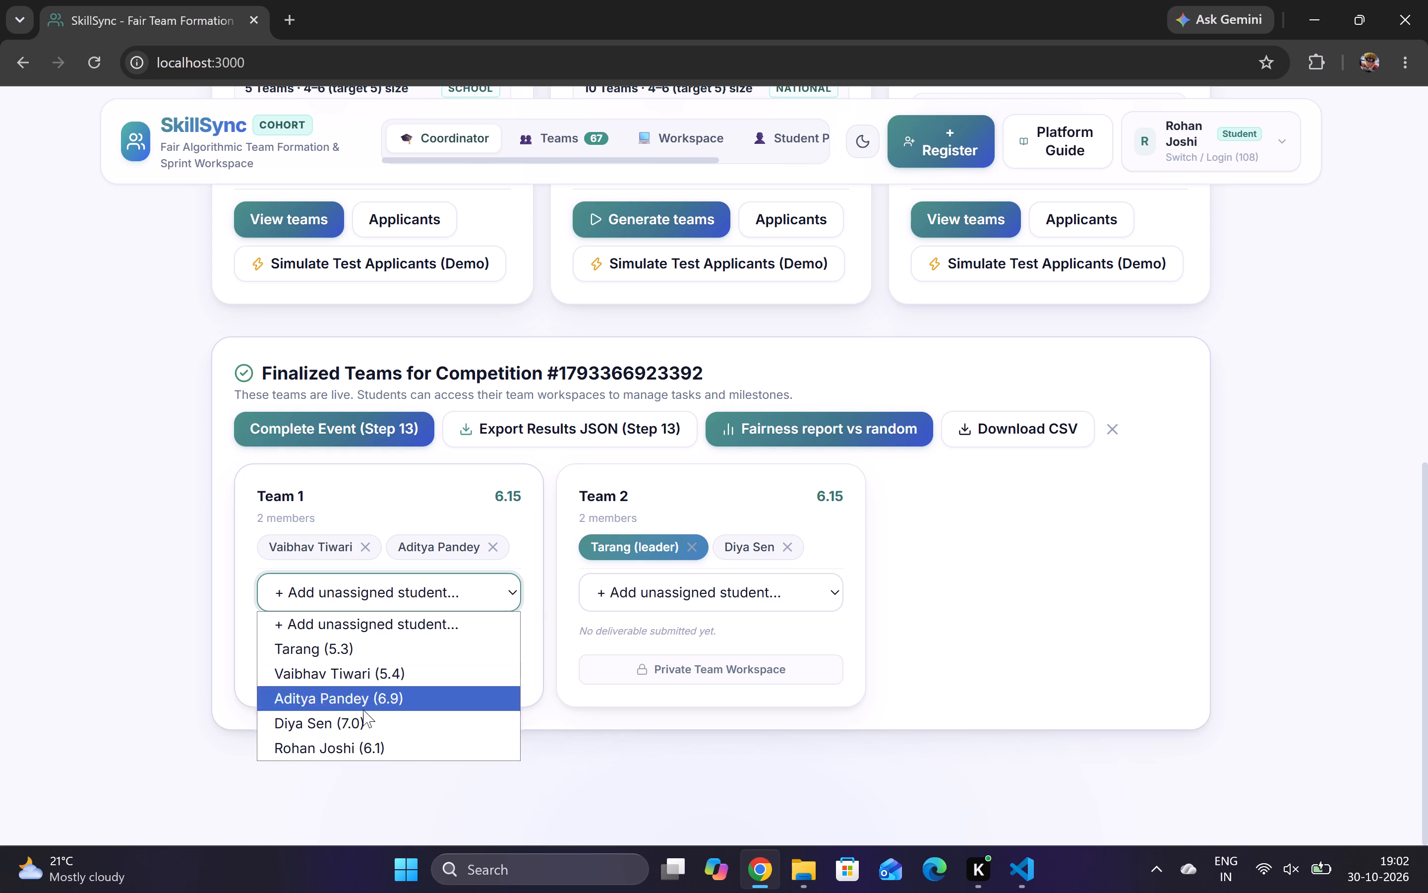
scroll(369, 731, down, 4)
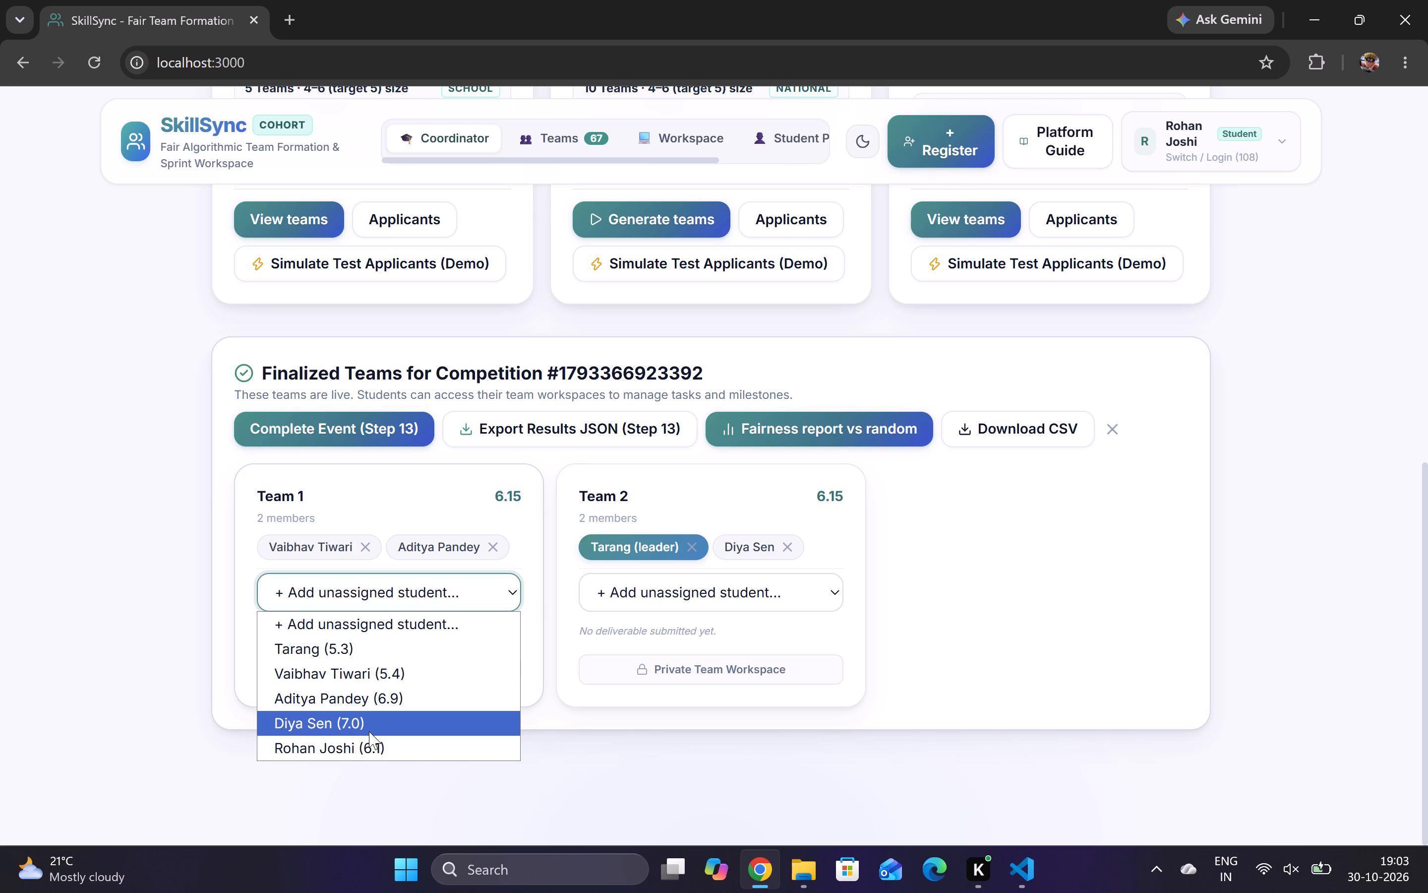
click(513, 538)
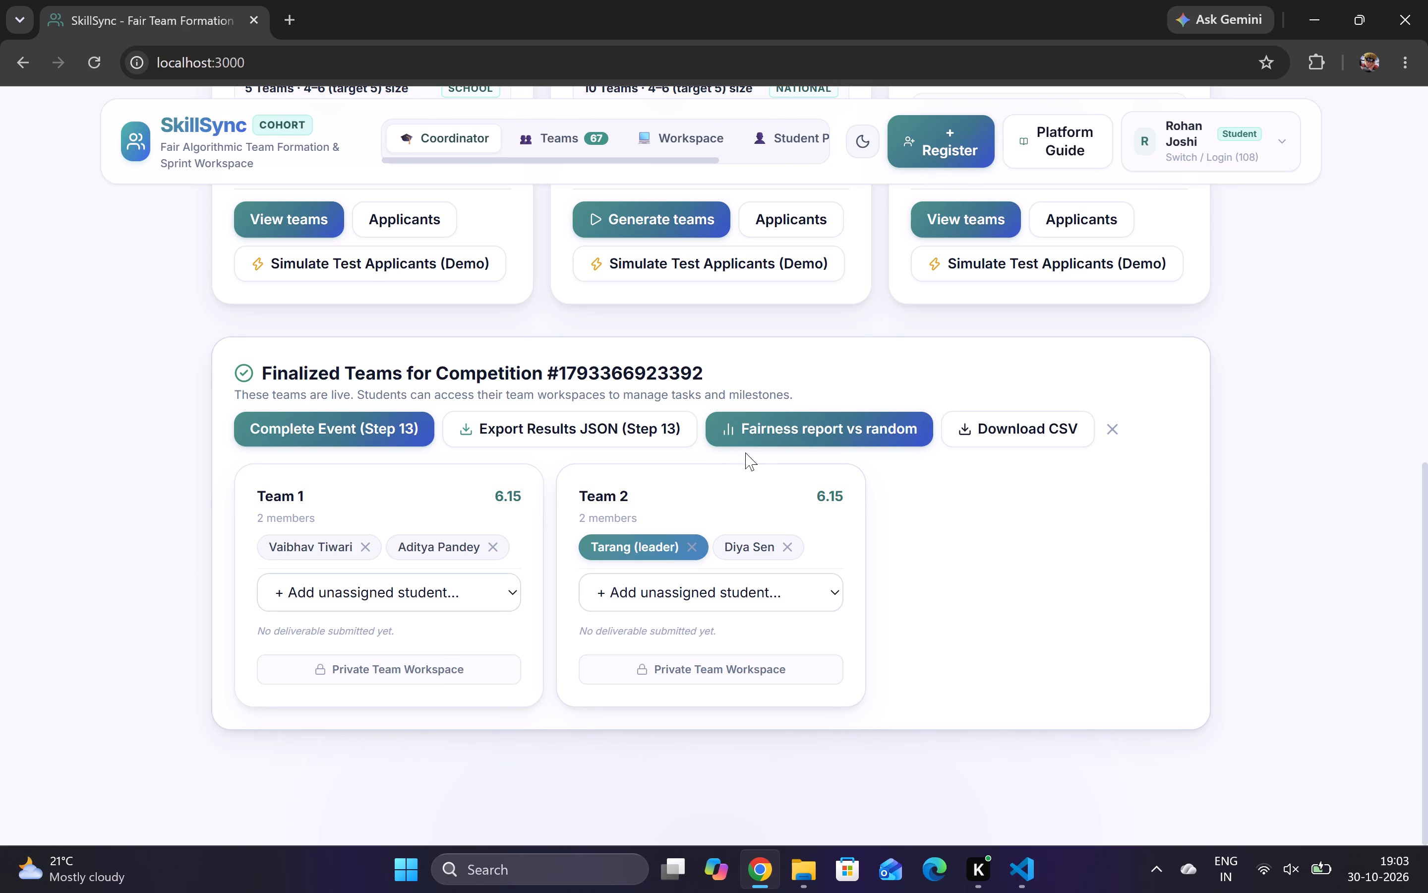
Examine the fairness report comparing the finalized Paytm Hackathon 2 teams with random assignment.
click(817, 431)
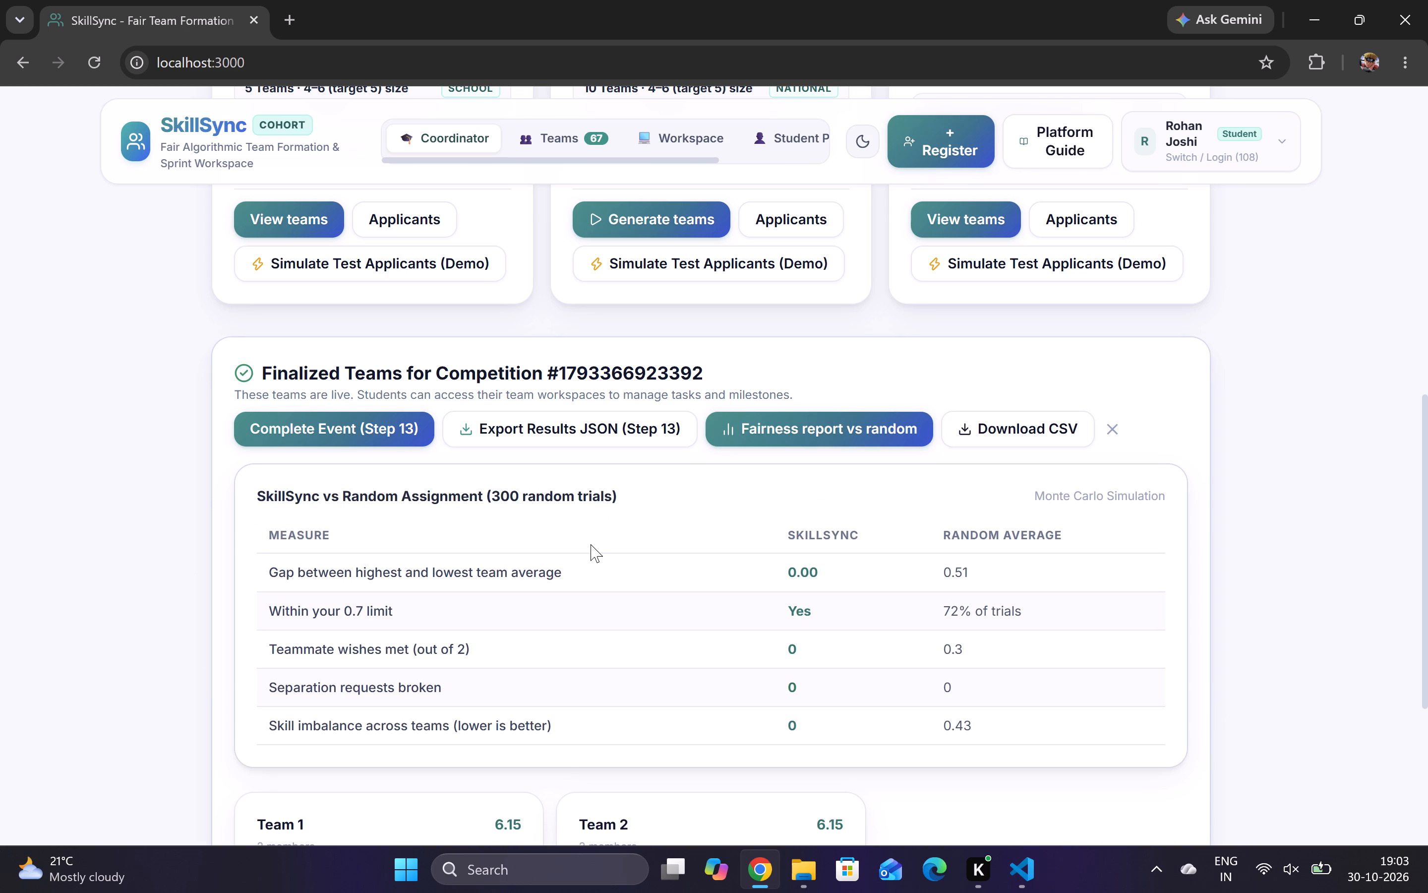
scroll(591, 544, down, 2)
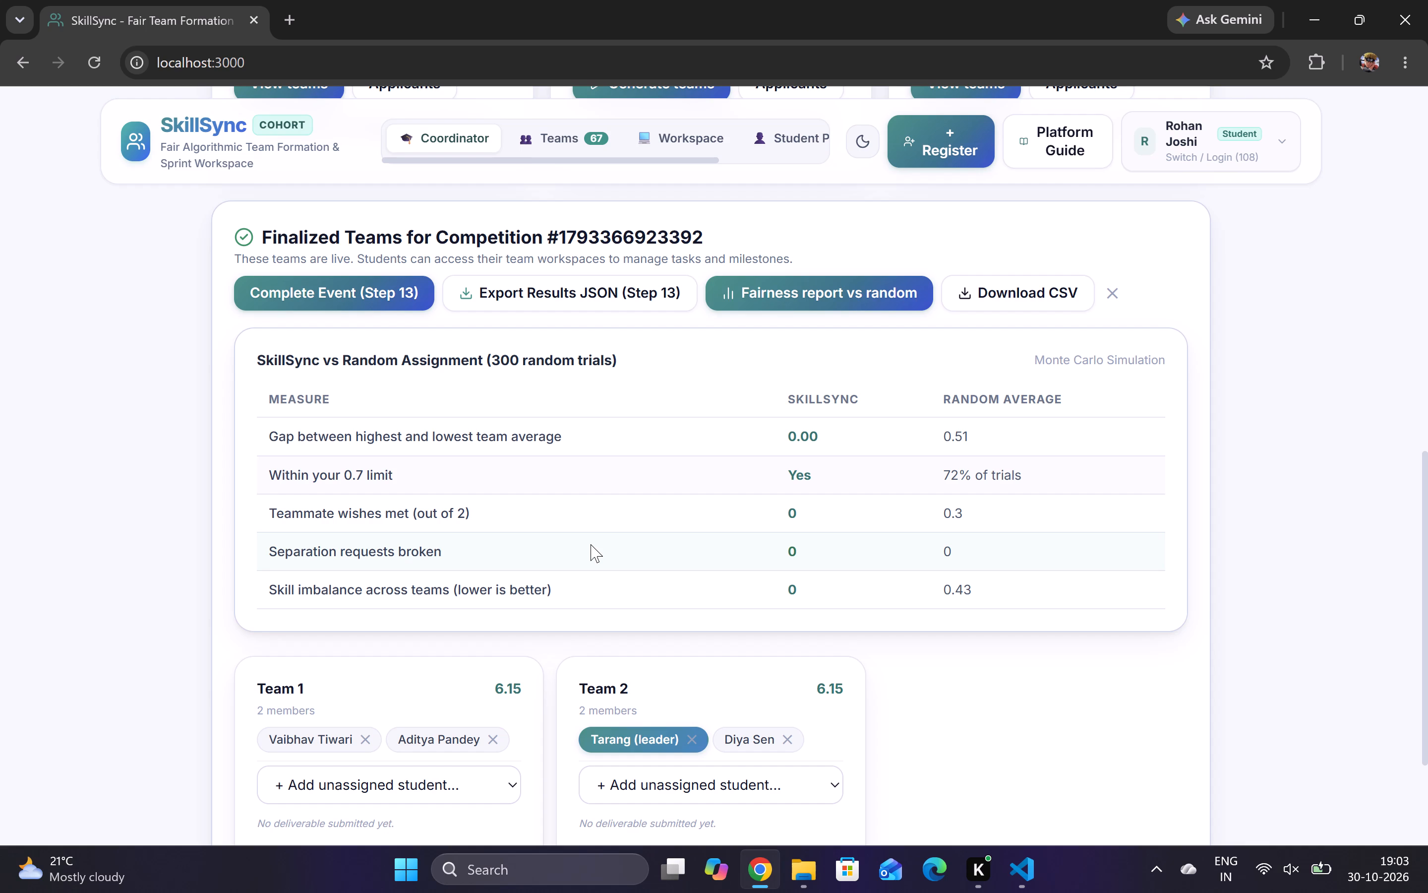
scroll(591, 544, down, 1)
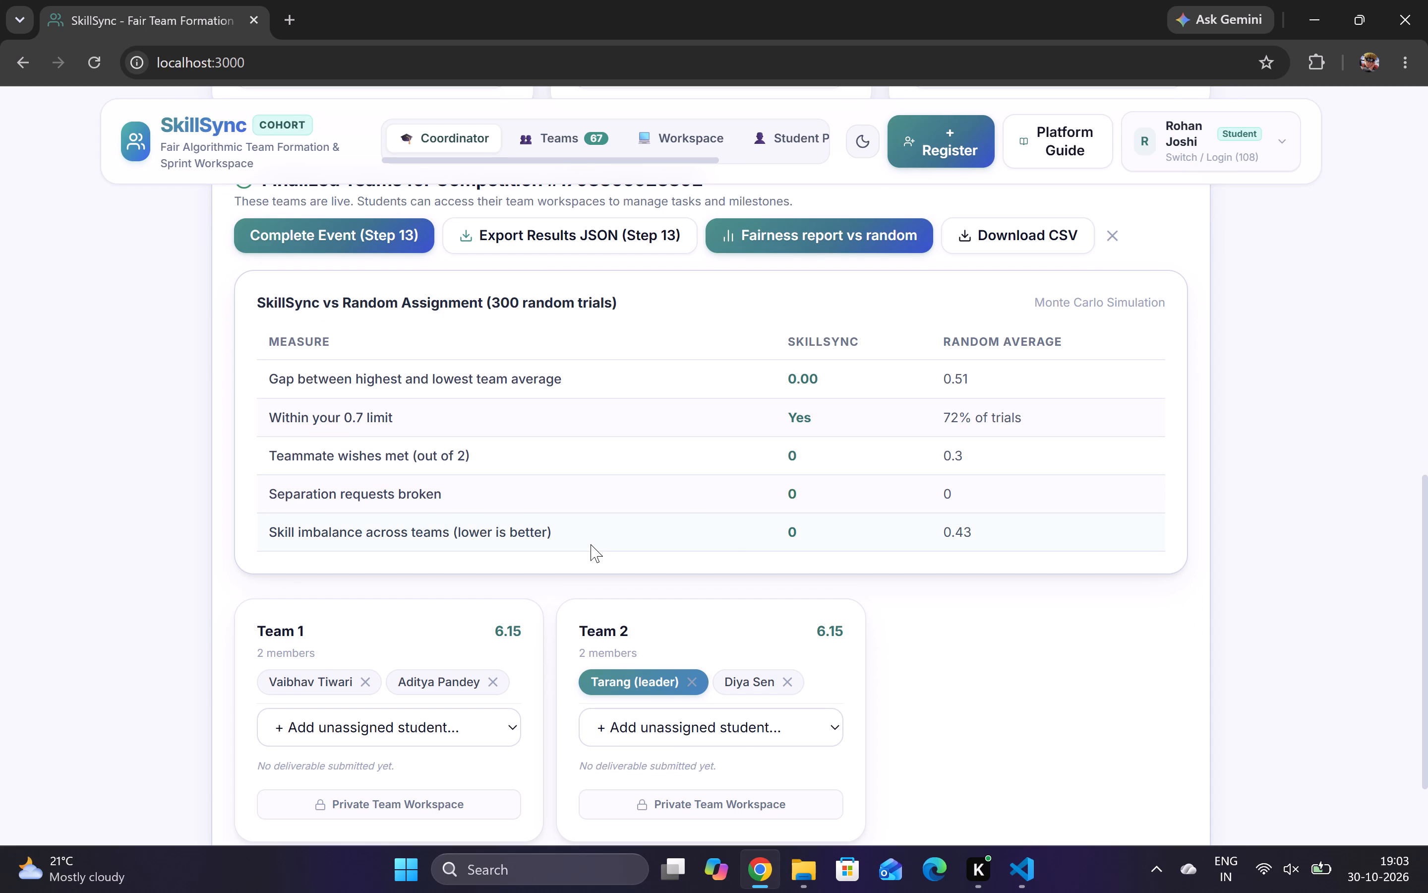
Check Rohan's team assignments and the competitions listed in the student portal.
scroll(591, 544, up, 6)
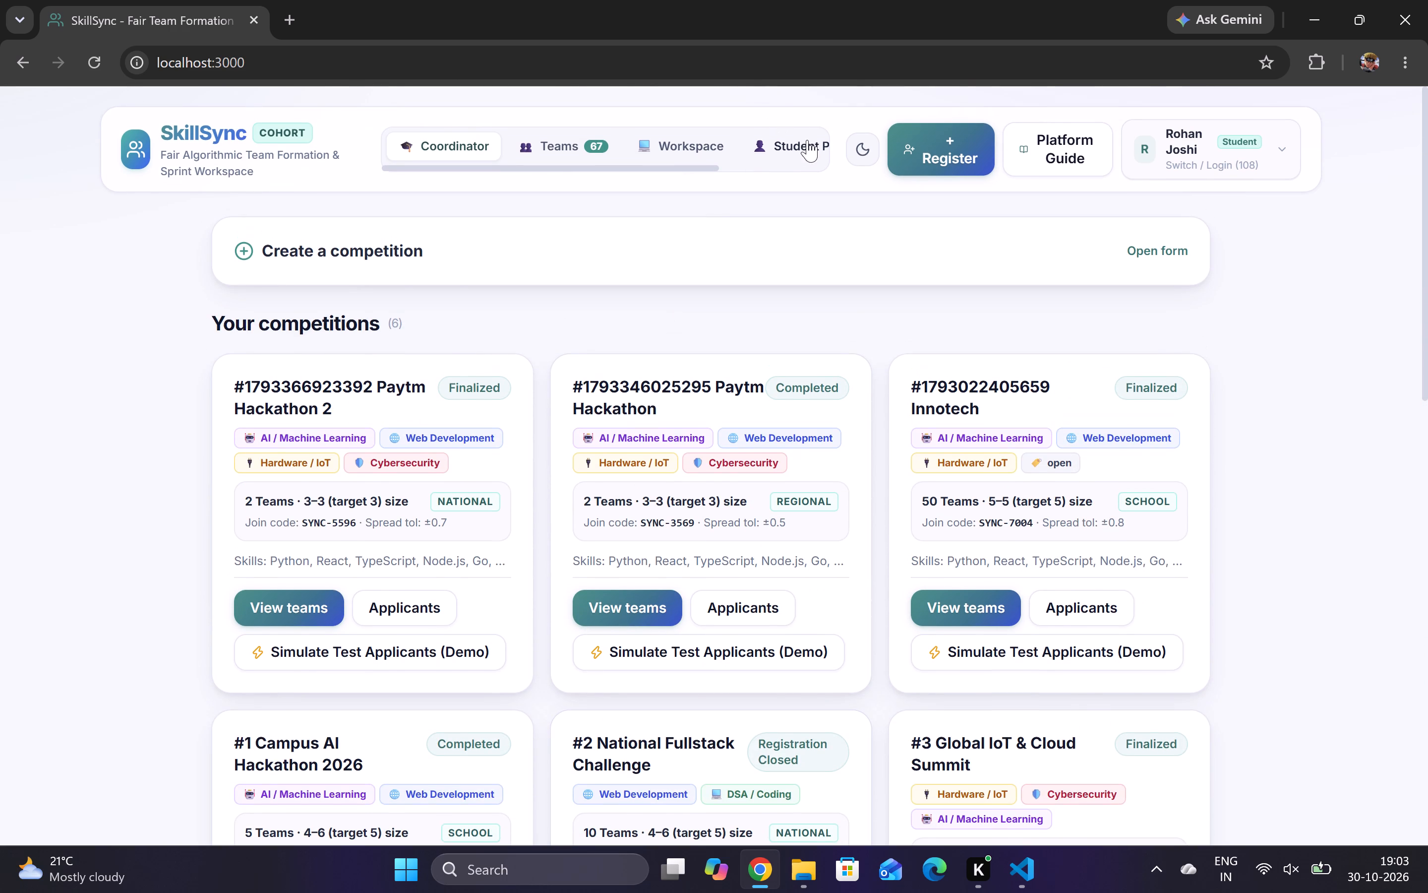
click(804, 140)
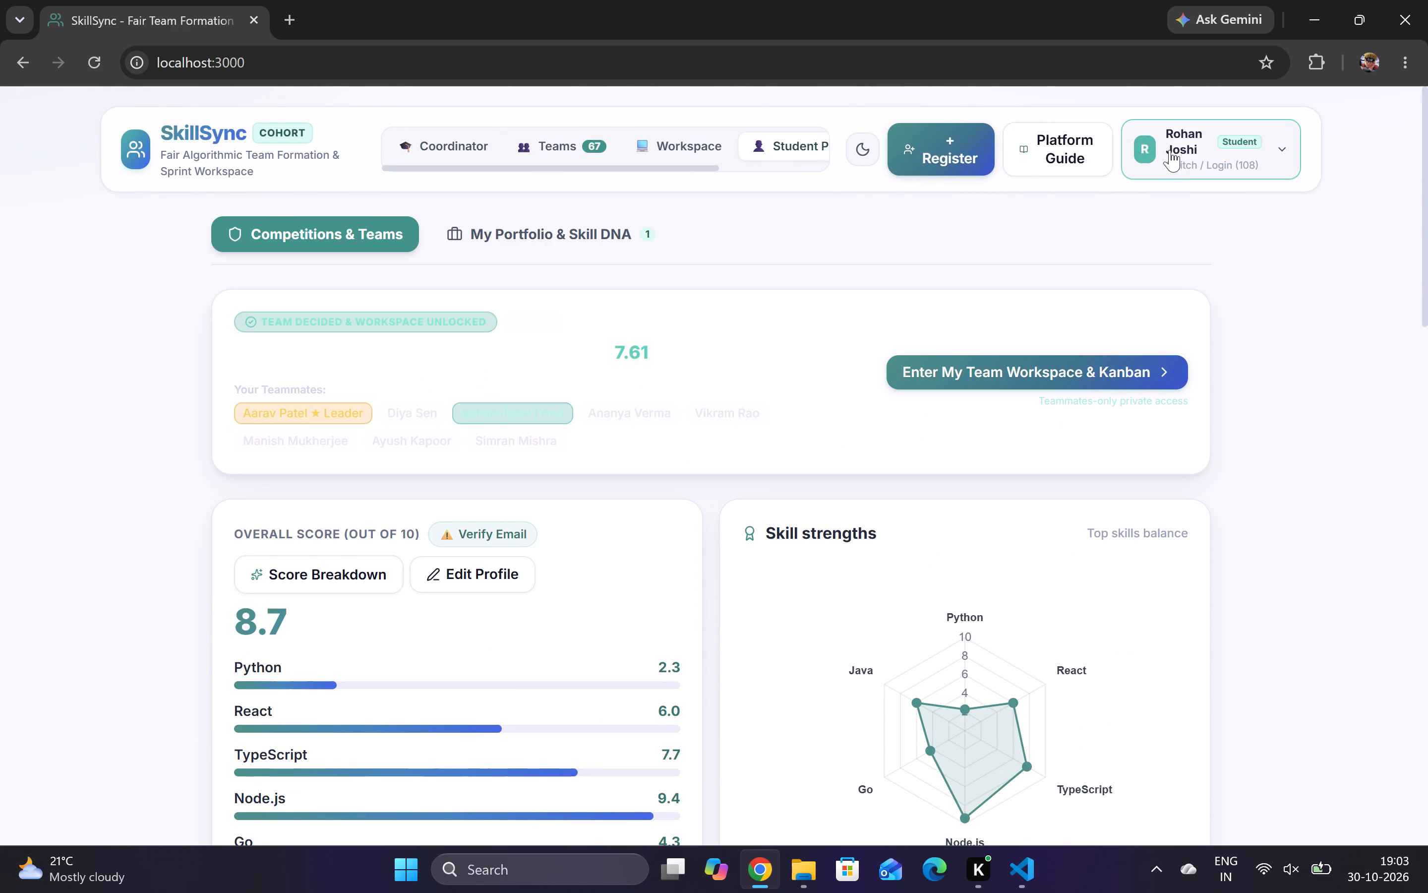
scroll(683, 437, down, 6)
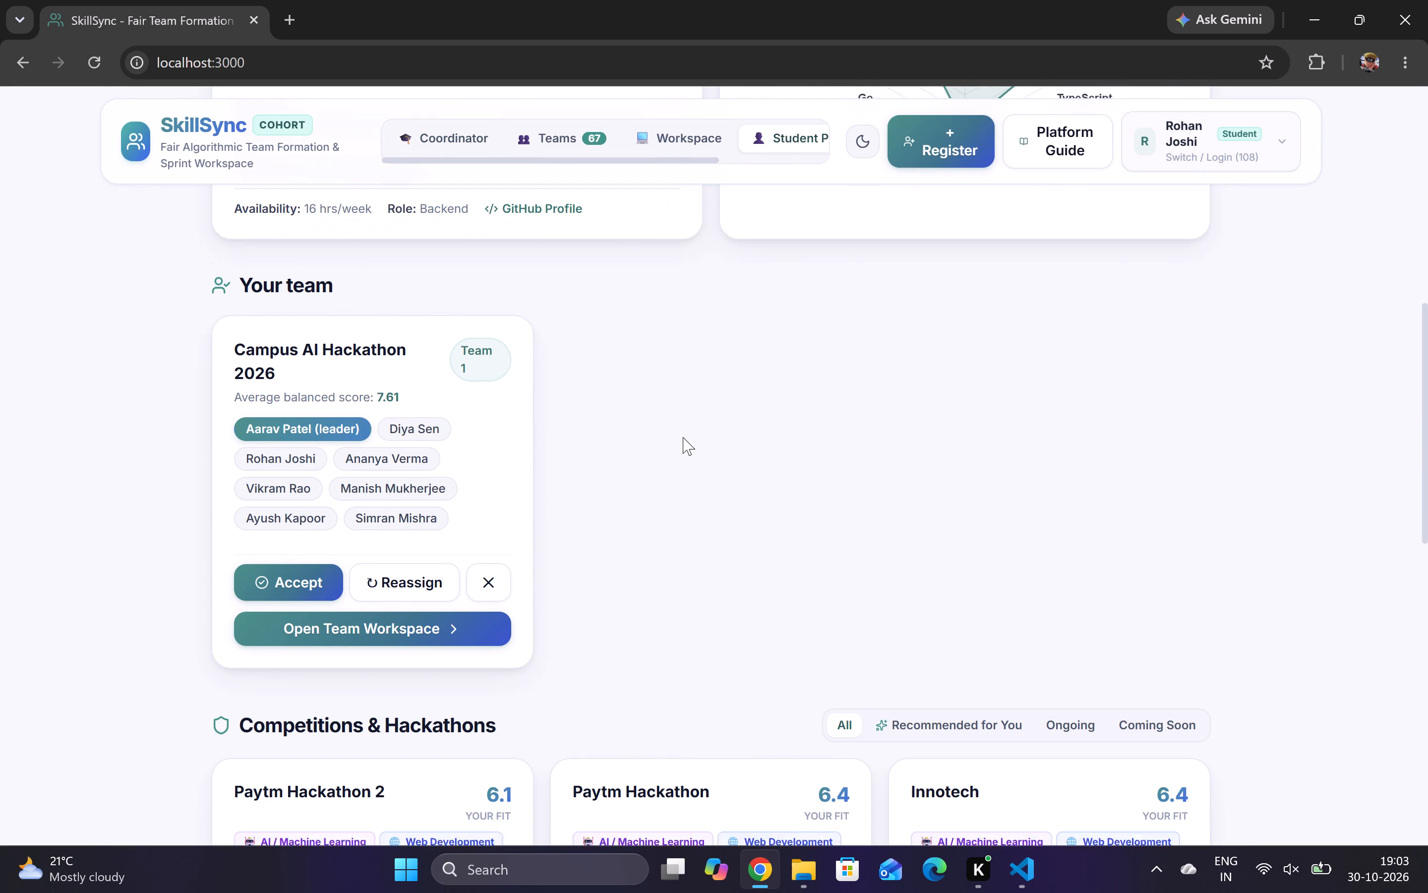
scroll(683, 437, down, 6)
scroll(683, 437, up, 7)
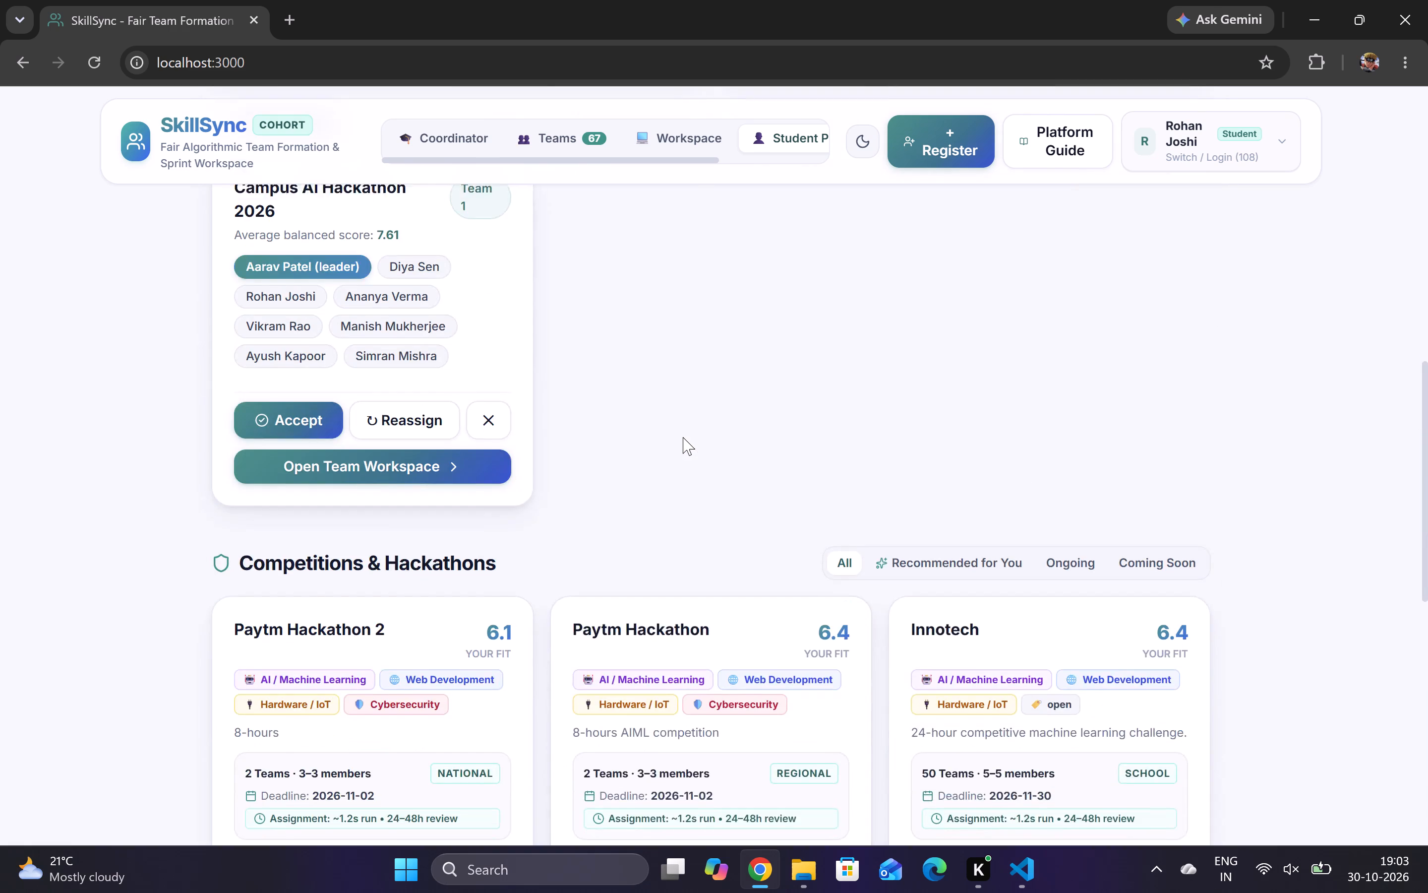
scroll(683, 437, up, 3)
Switch the active account to the backend student Vaibhav and open the Paytm Hackathon 2 team workspace to view its milestones and Kanban board.
click(1192, 151)
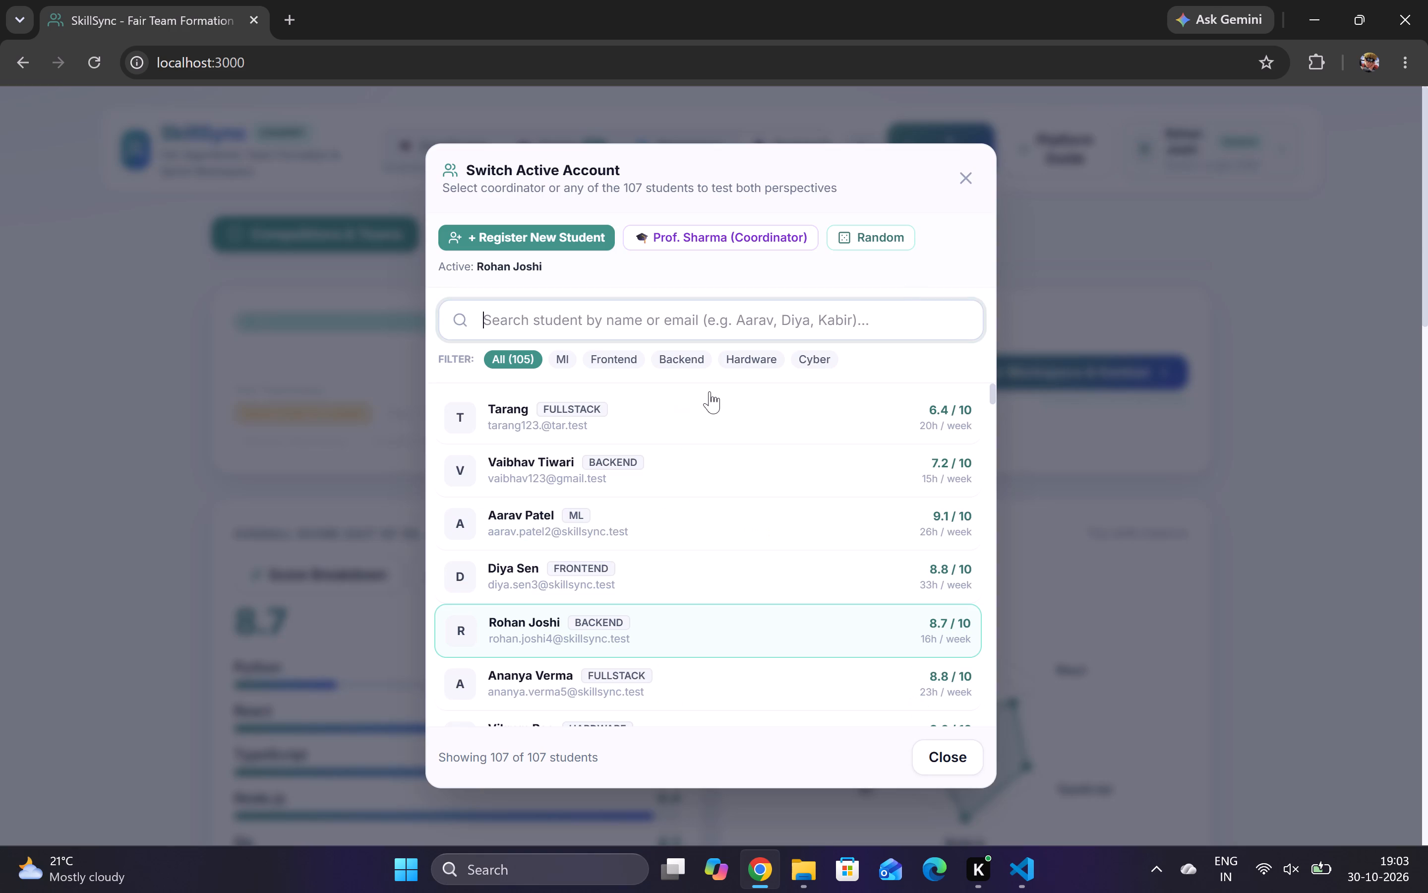
click(632, 496)
scroll(529, 530, down, 5)
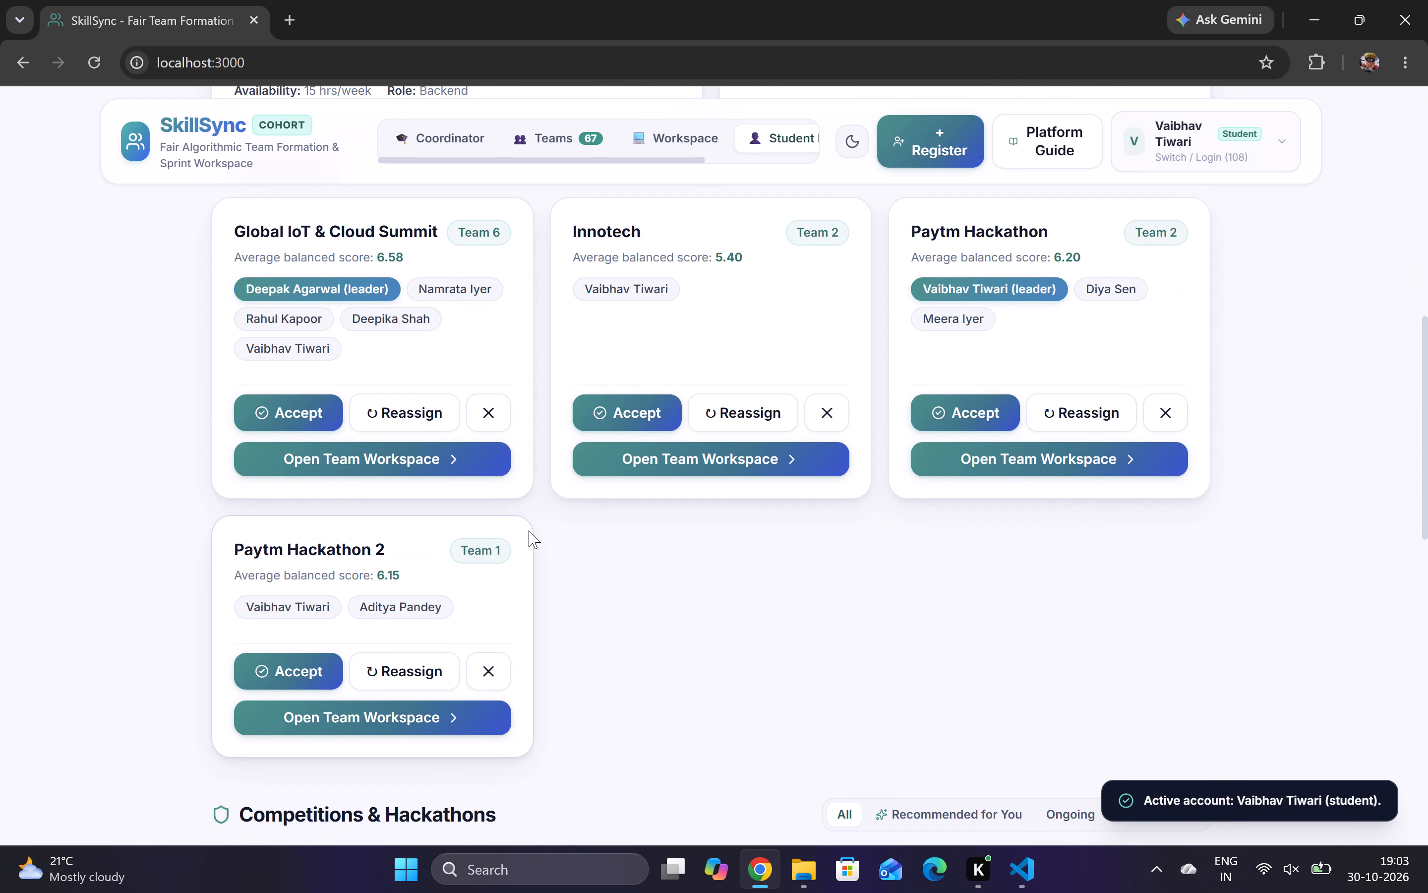
click(395, 719)
scroll(663, 620, down, 2)
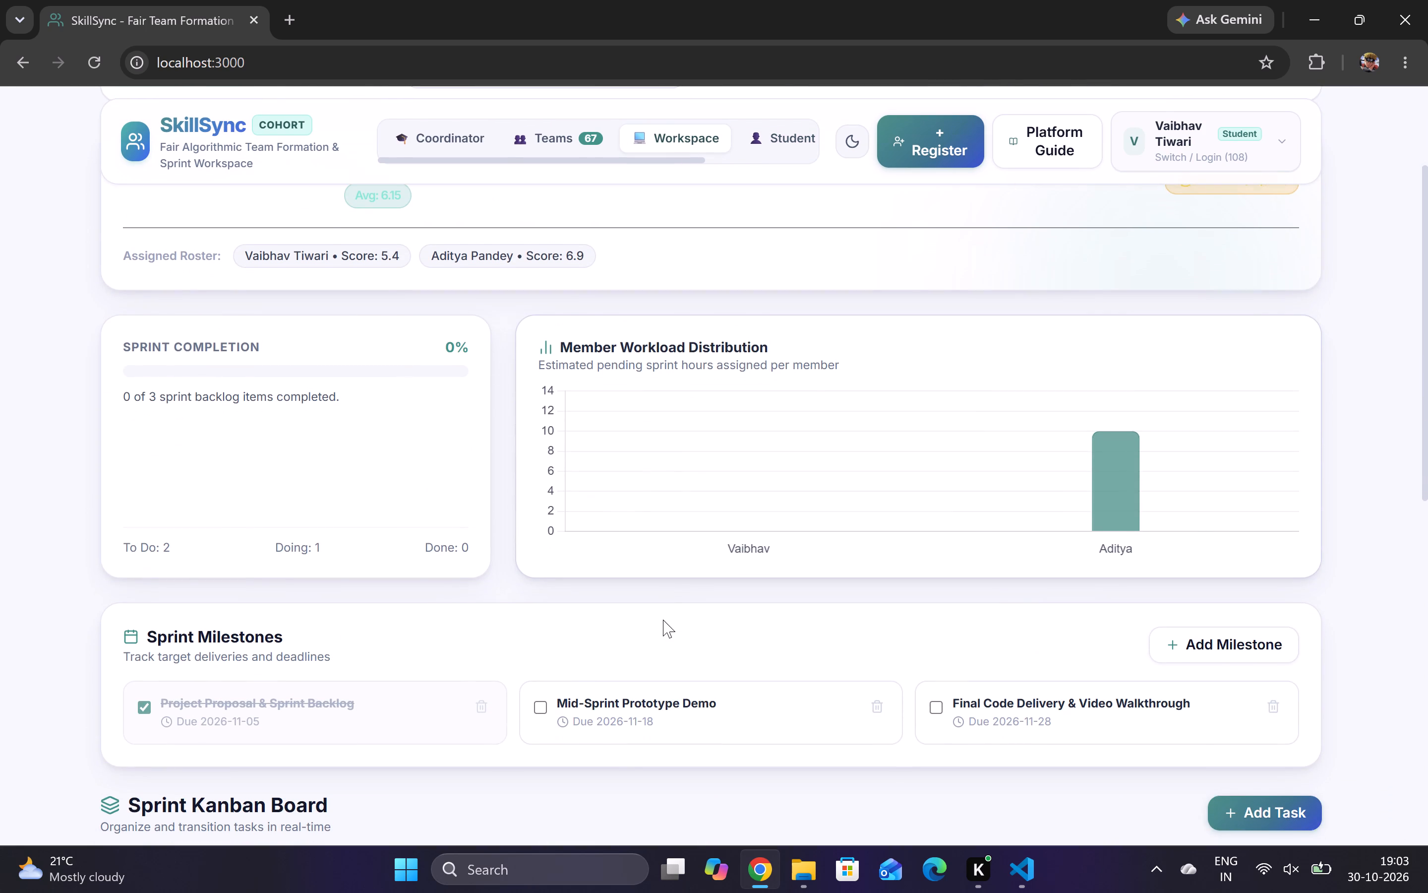
scroll(663, 620, down, 3)
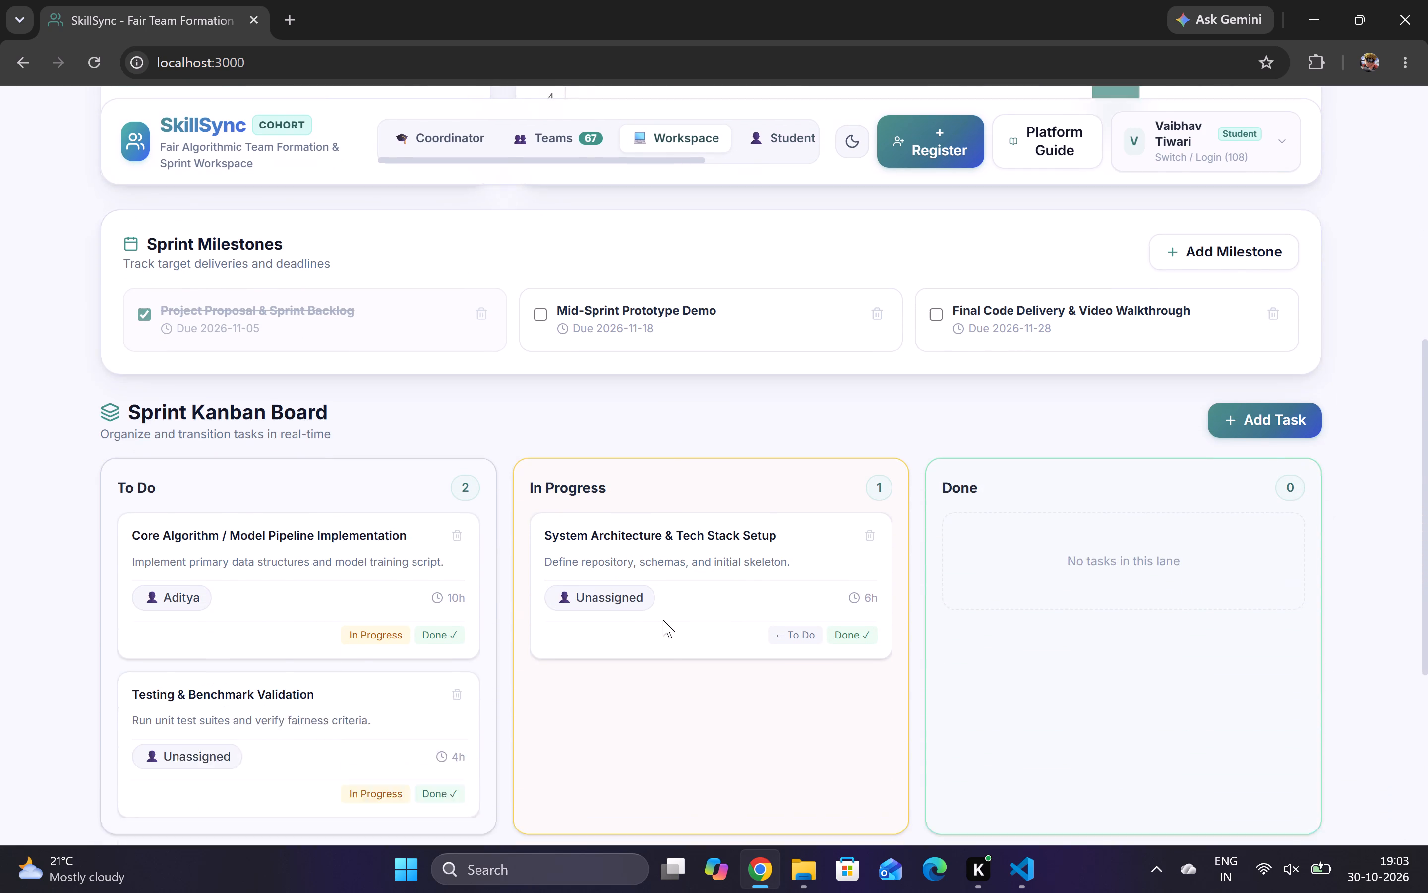
Mark the System Architecture & Tech Stack Setup task as done on the Paytm Hackathon 2 Kanban board.
click(848, 533)
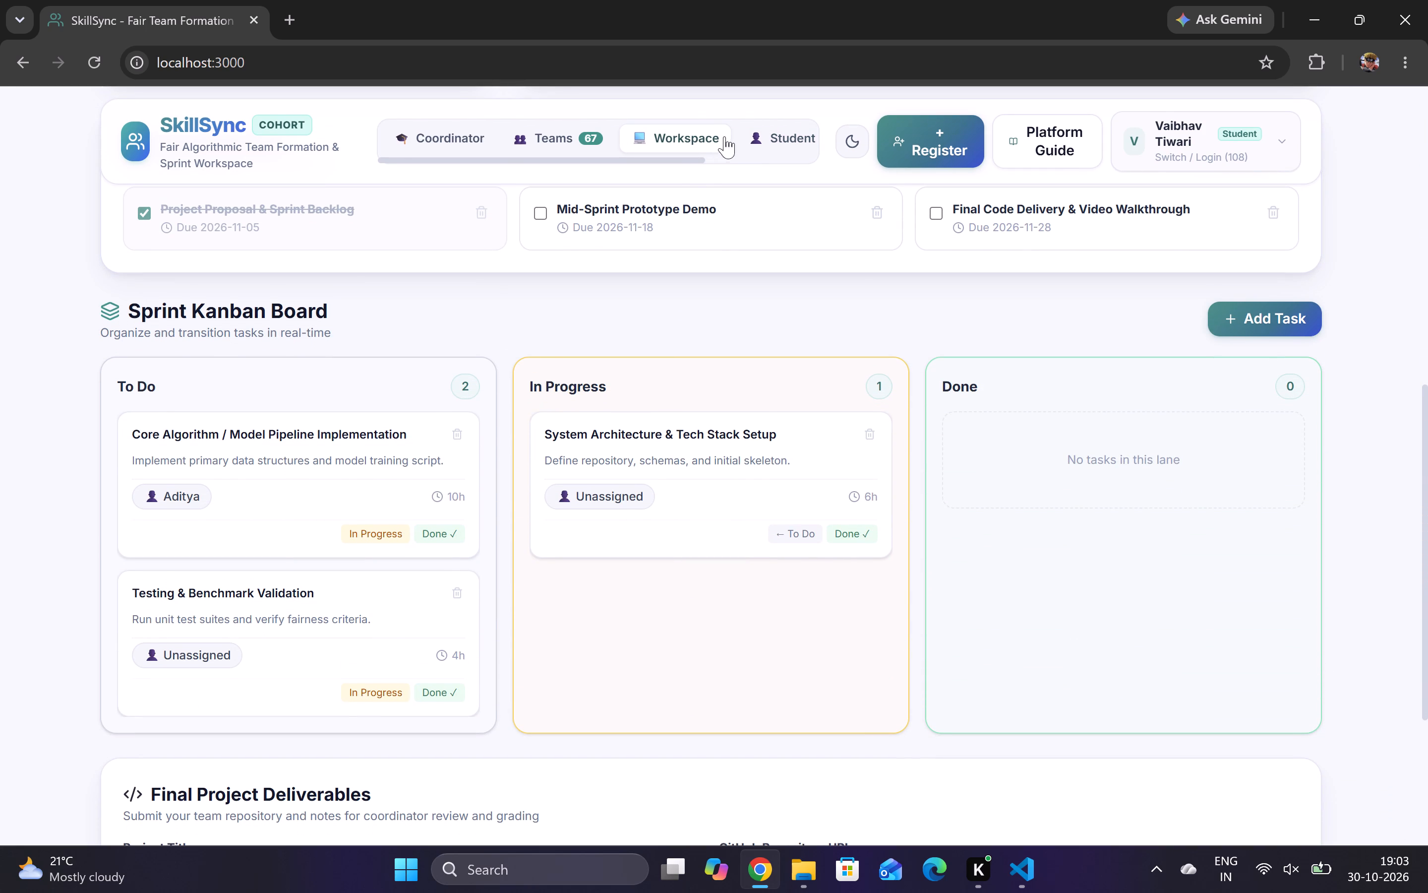
View the Global IoT & Cloud Summit team workspace, and reopen the Paytm Hackathon 2 Team 1 workspace from the student portal.
click(684, 137)
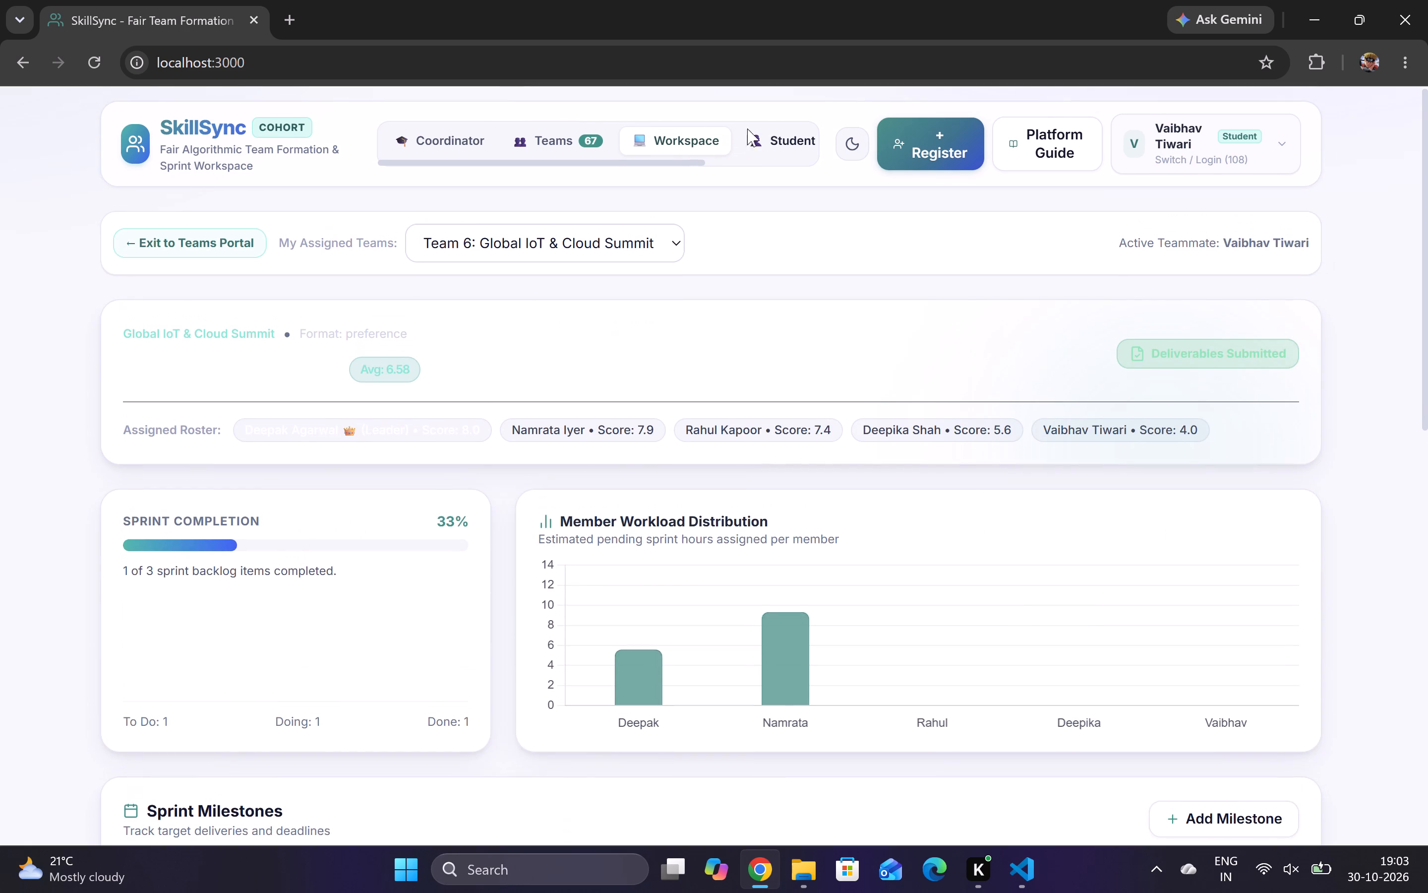
click(776, 131)
scroll(772, 268, down, 4)
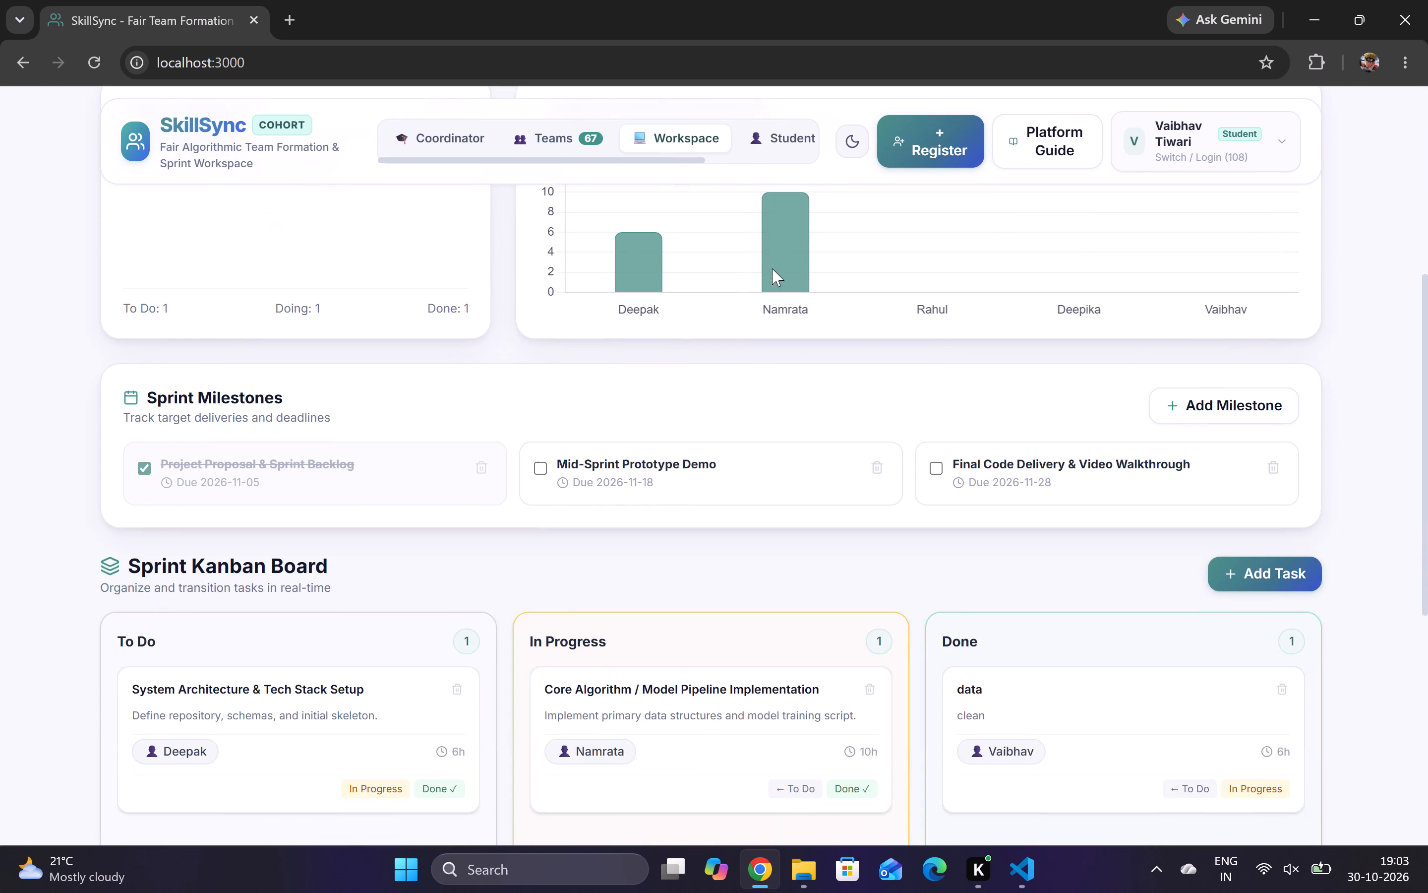
scroll(772, 268, up, 1)
click(789, 142)
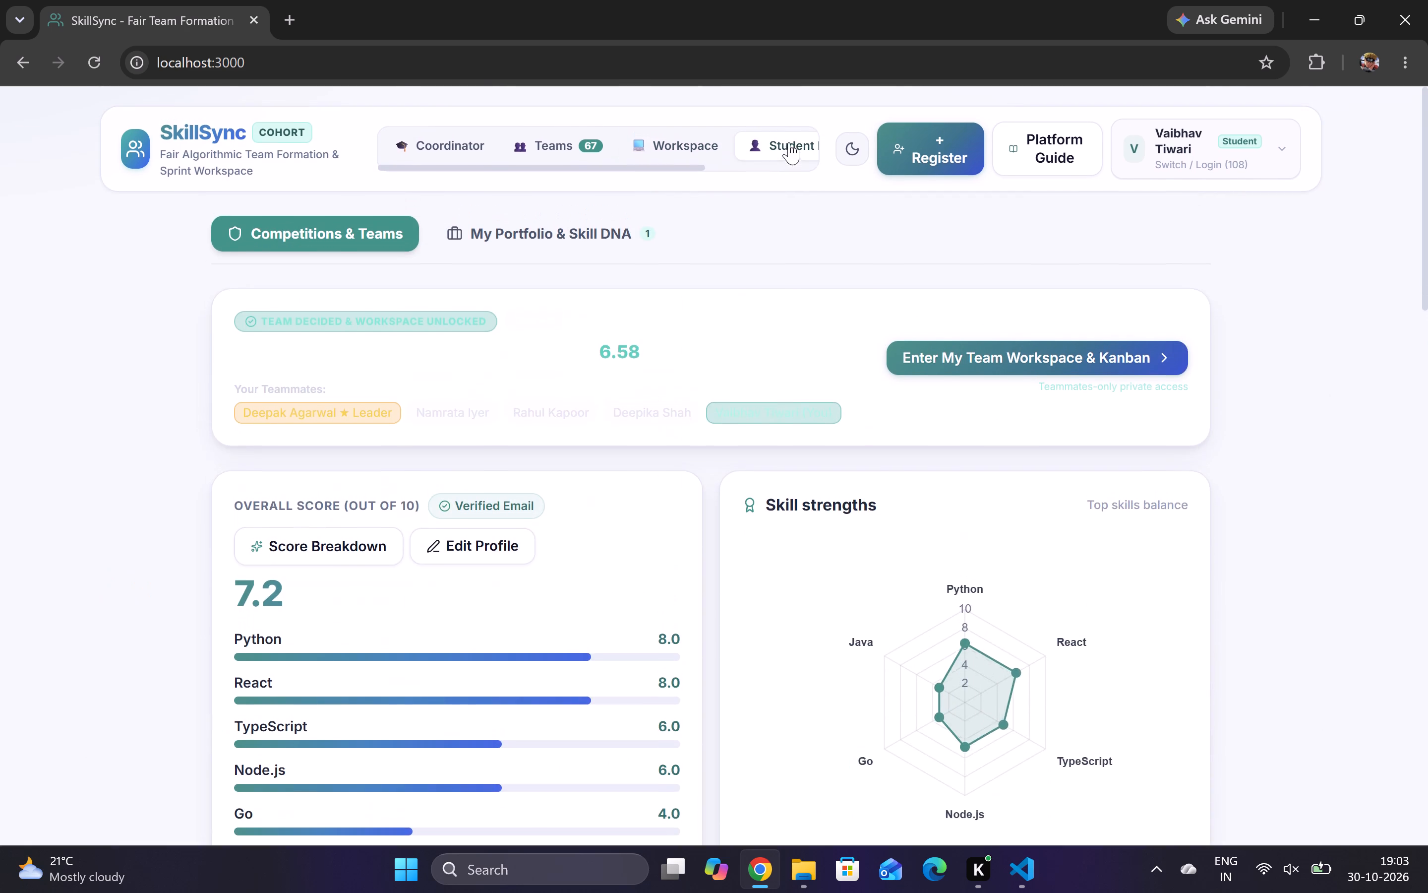
scroll(742, 321, down, 4)
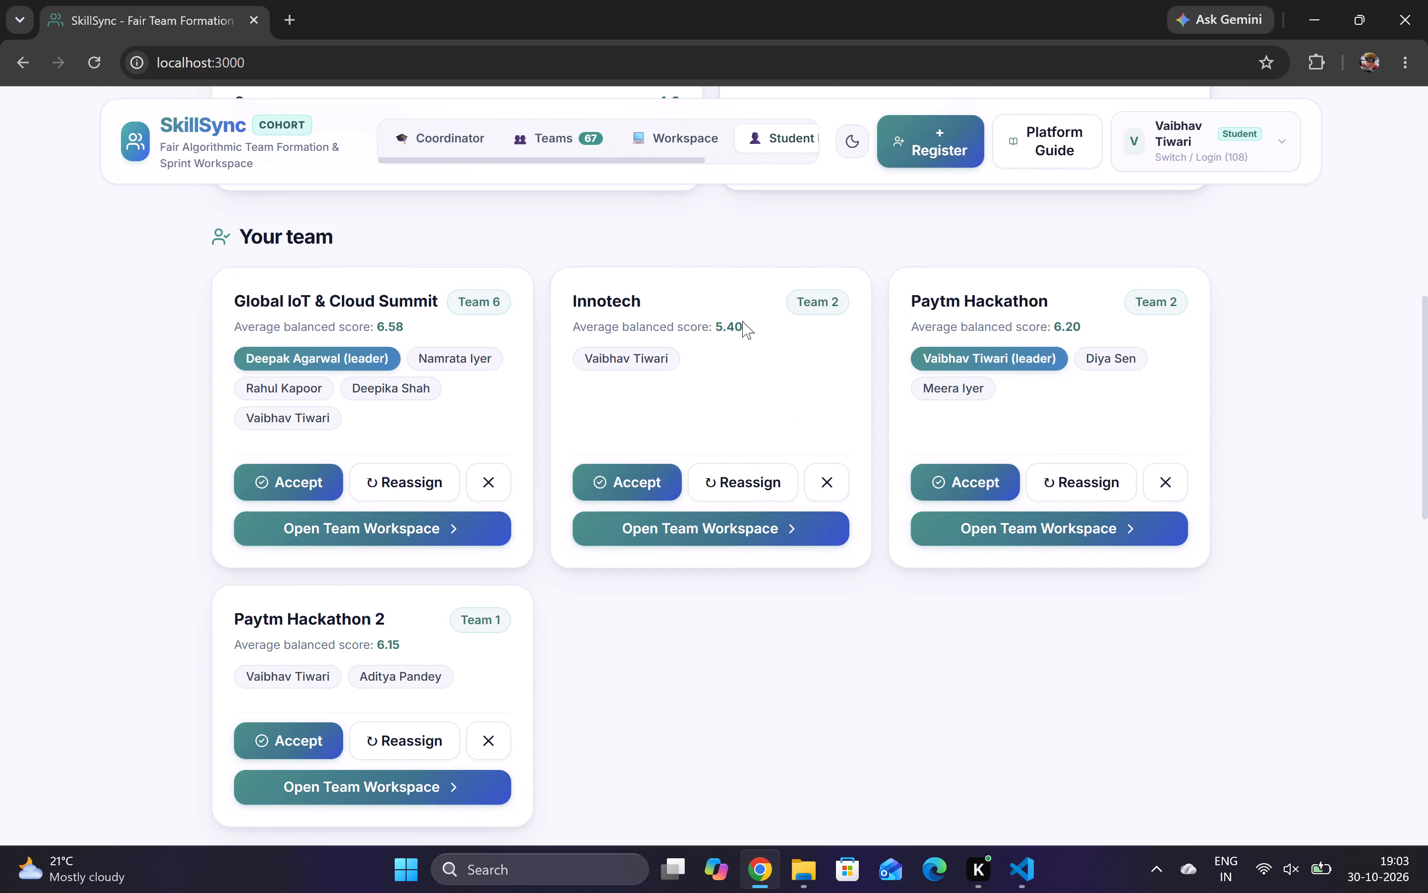
click(429, 781)
Try toggling the completion of the Project Proposal & Sprint Backlog milestone, and delete that milestone.
scroll(633, 519, down, 4)
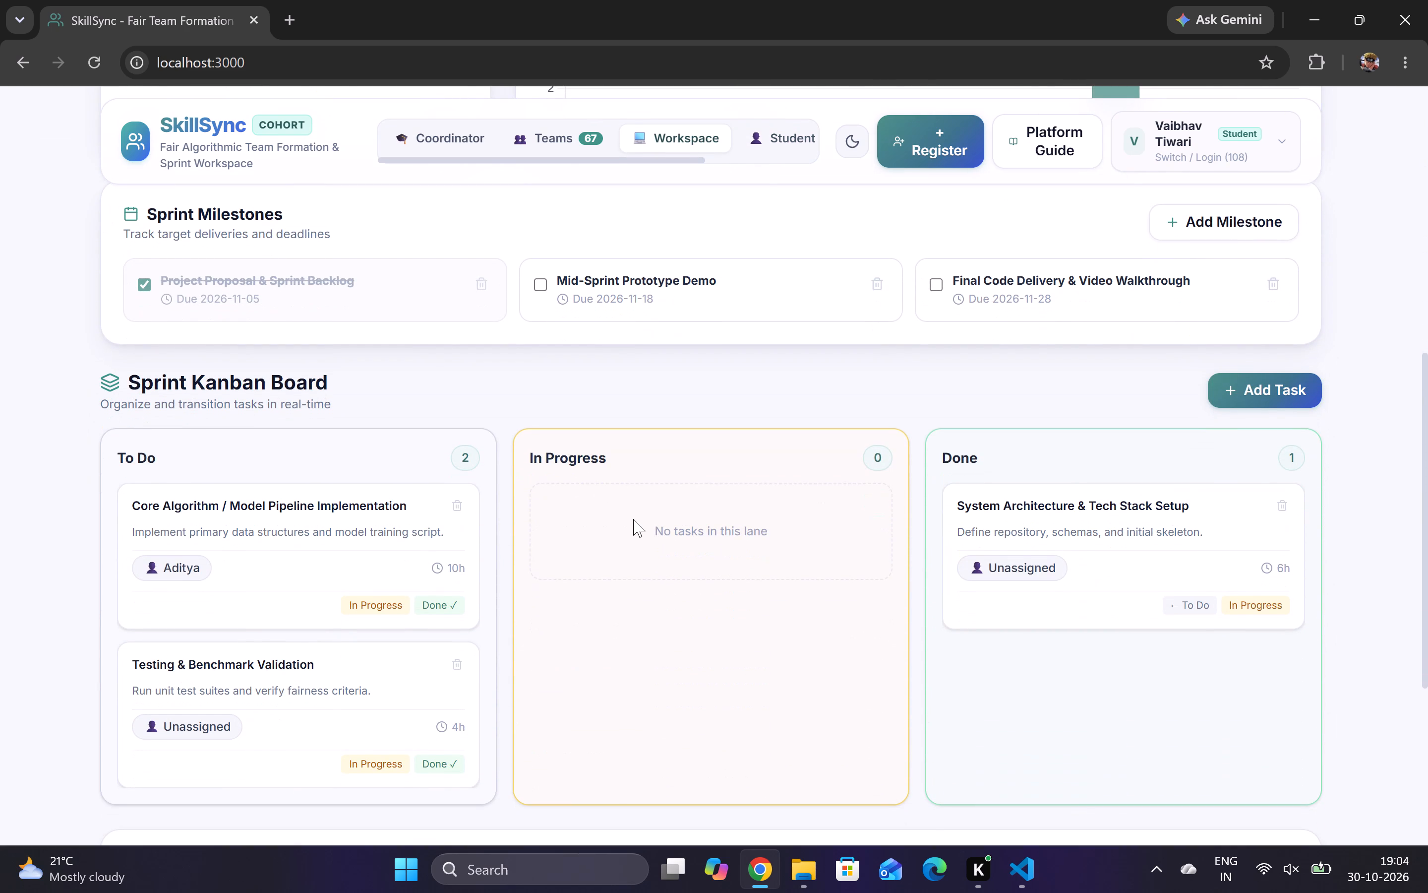
click(142, 285)
click(156, 286)
click(482, 285)
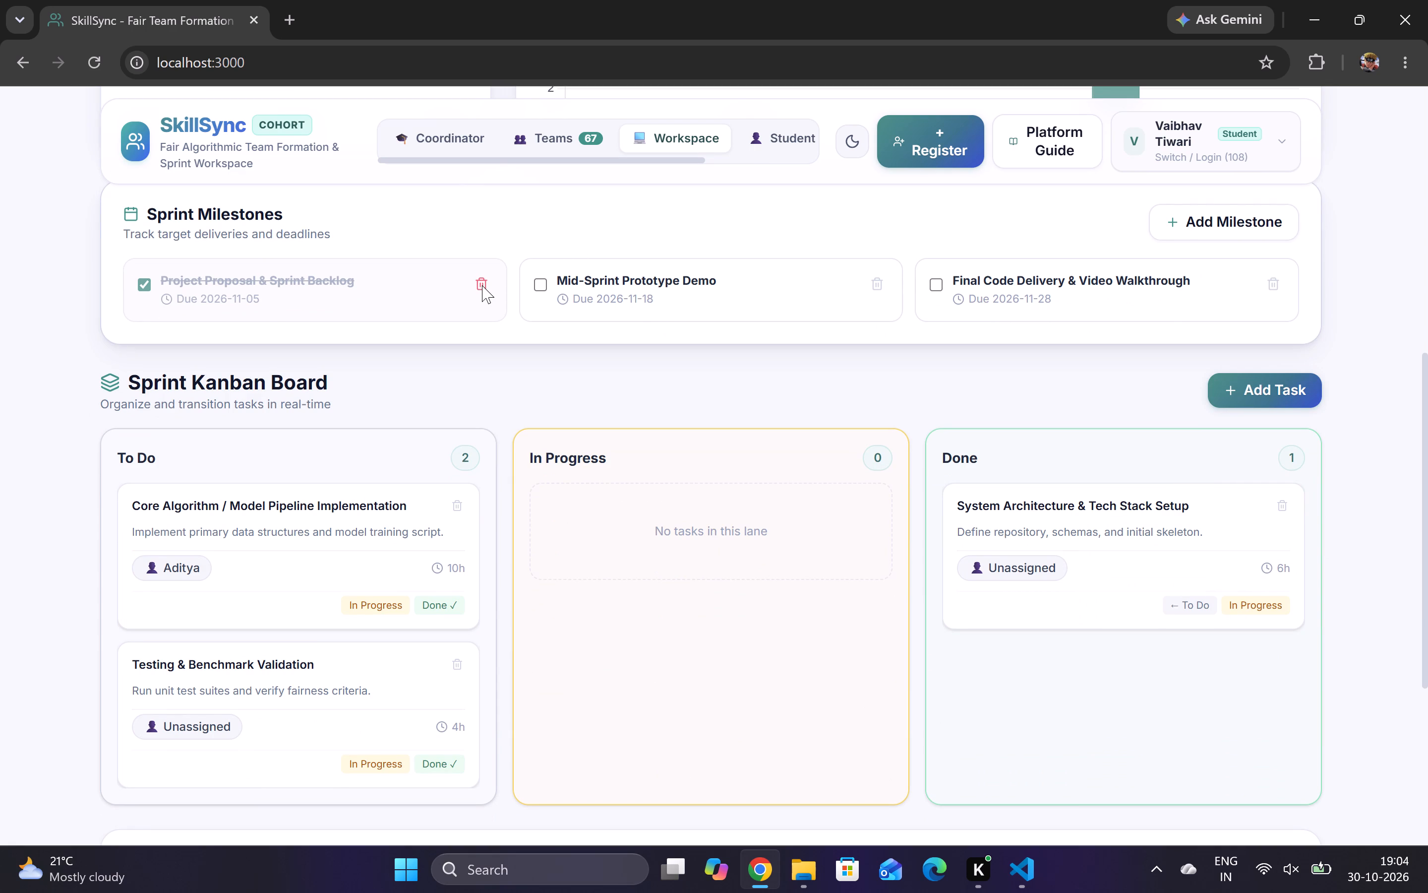
click(482, 285)
Export the Paytm Hackathon 2 Team 1 final project deliverables as JSON.
scroll(711, 409, down, 3)
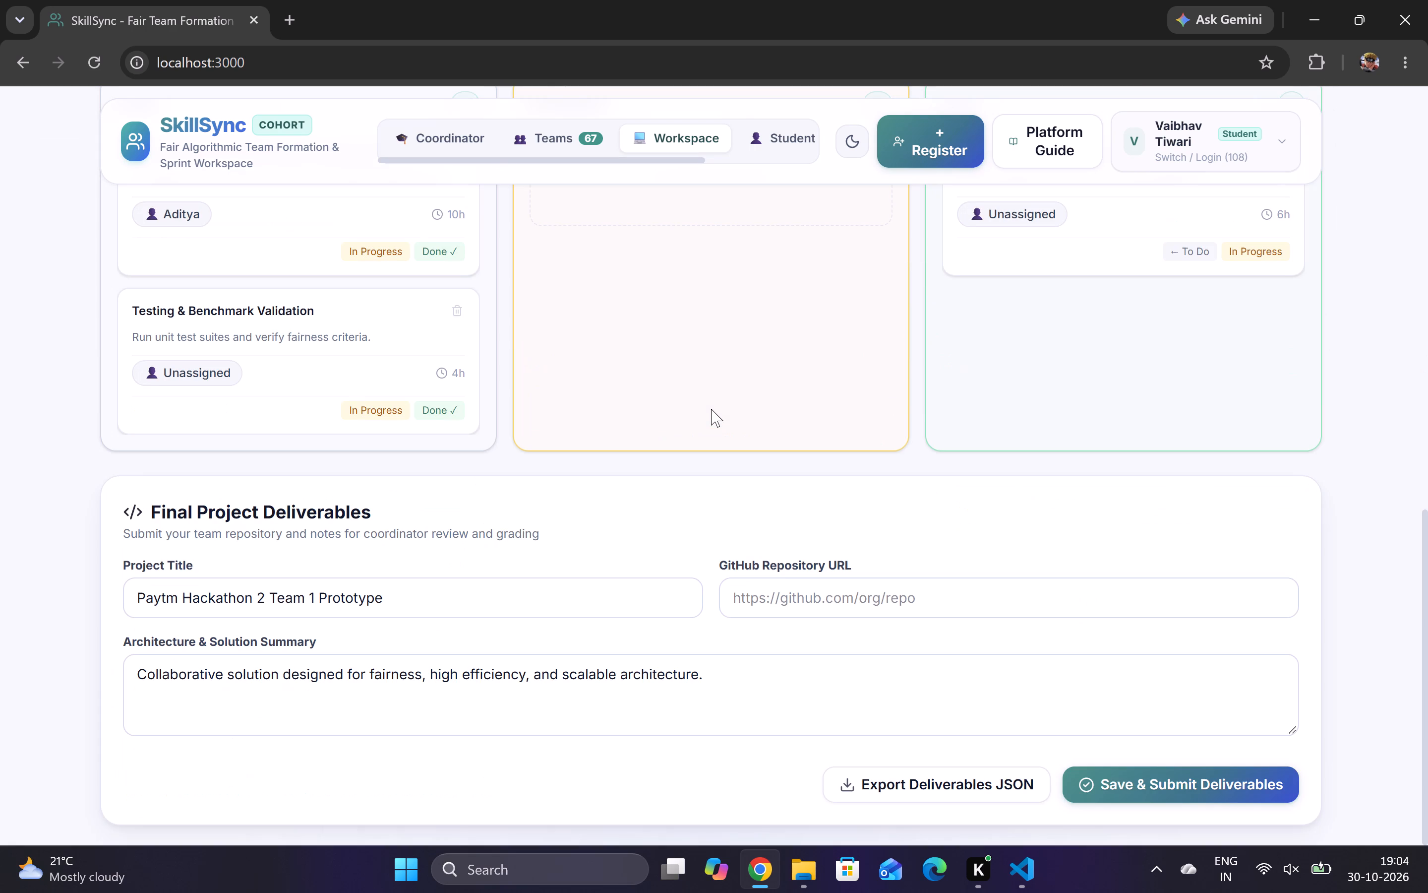
scroll(711, 409, down, 1)
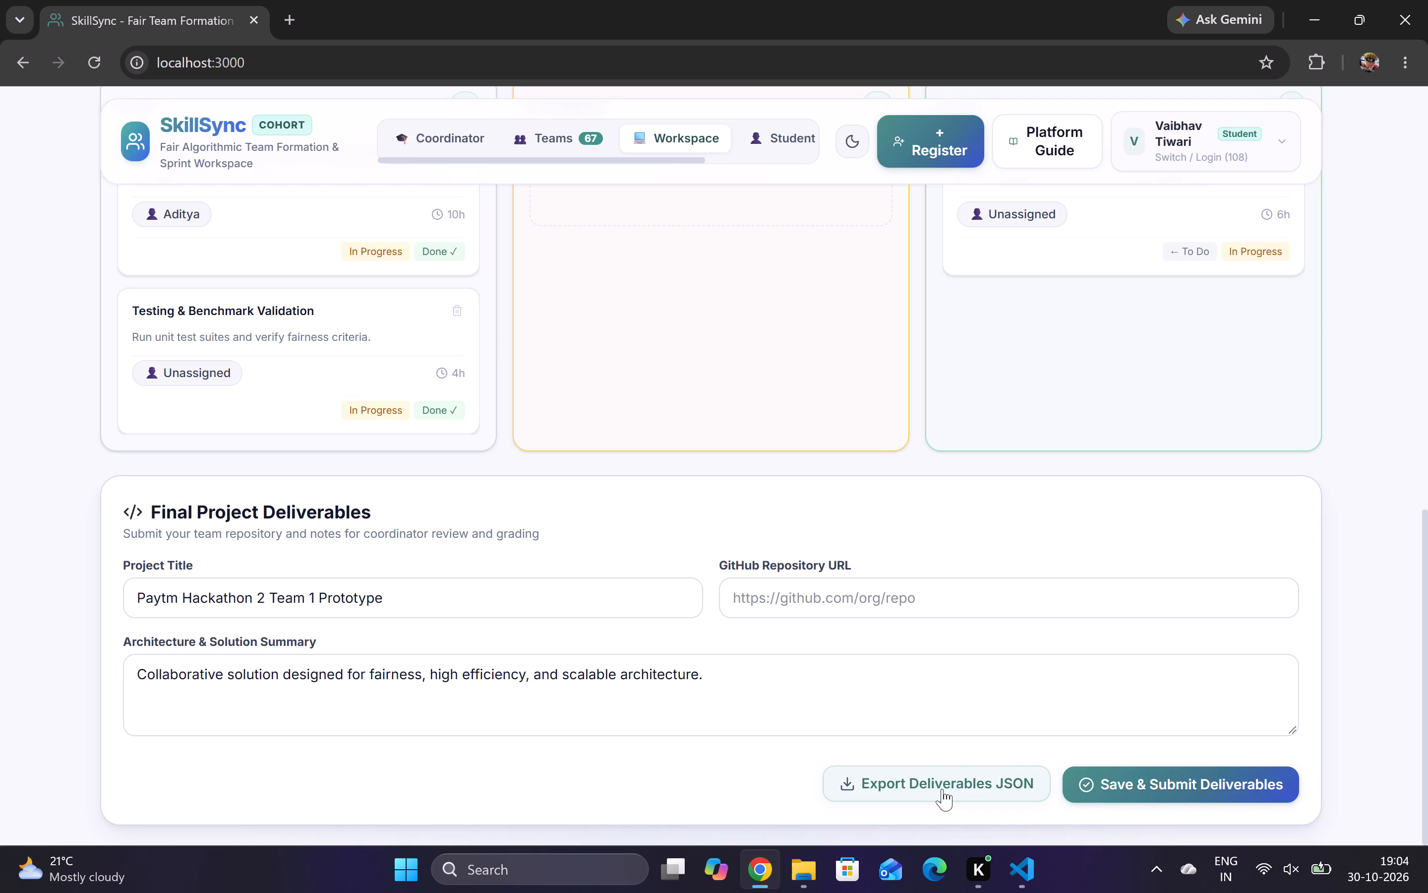
click(942, 789)
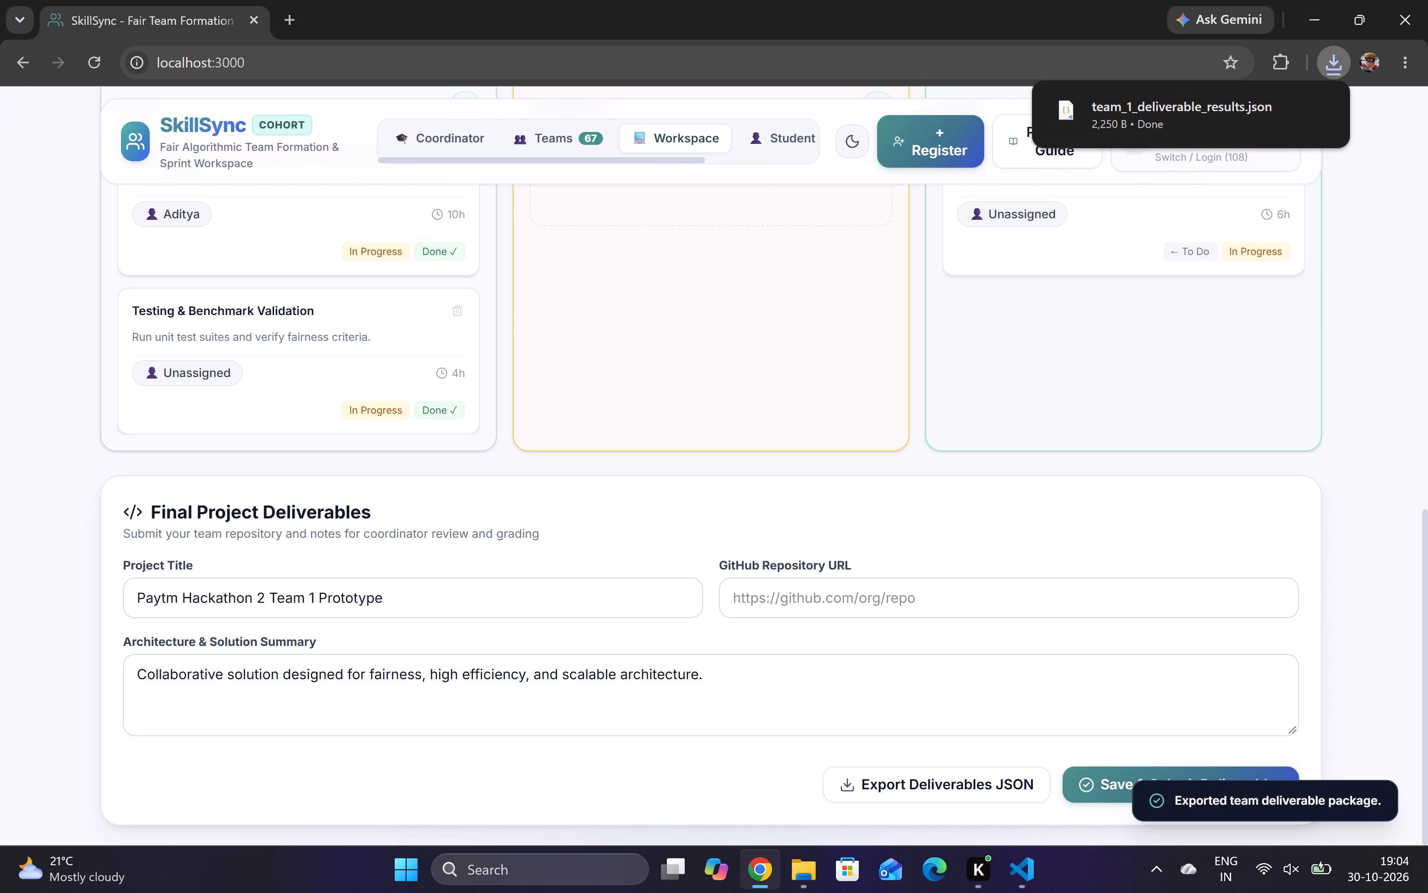
Open the exported team_1_deliverable_results.json in Visual Studio Code, review its tasks, milestones and members, close it and return to the team workspace in Chrome.
click(1145, 118)
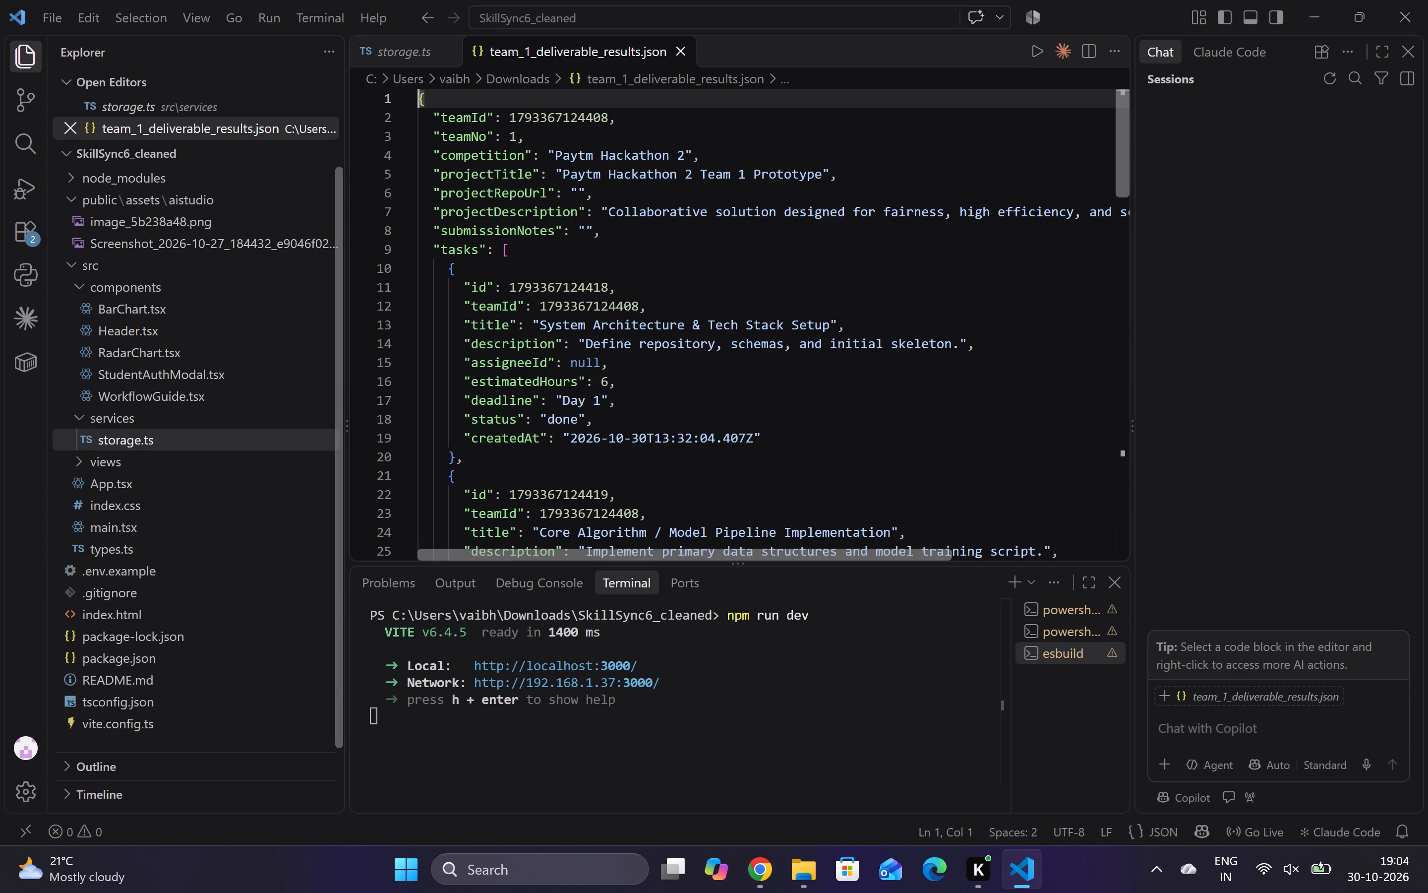
scroll(657, 287, down, 1)
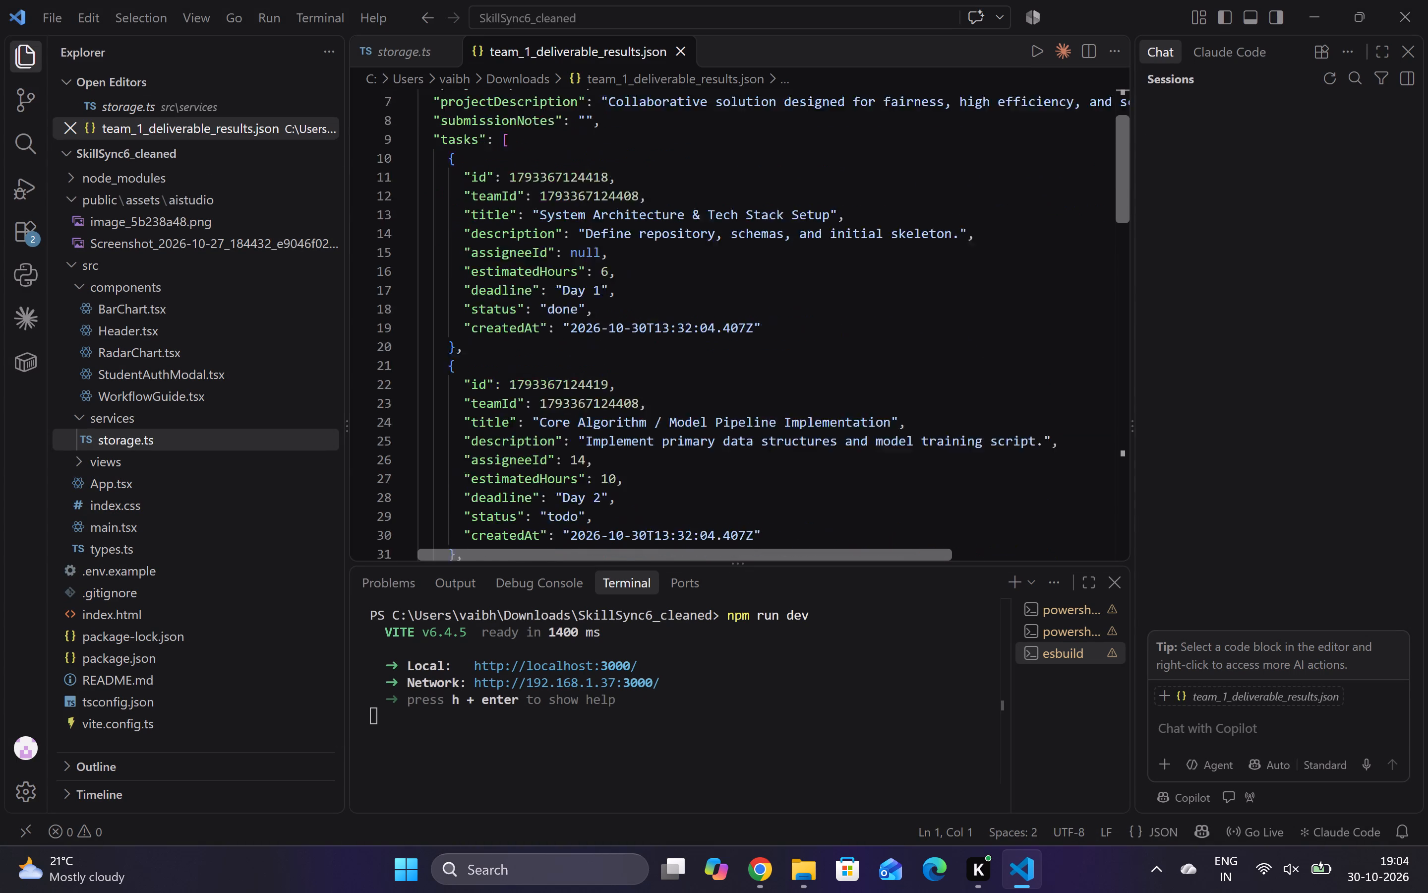
scroll(657, 287, down, 8)
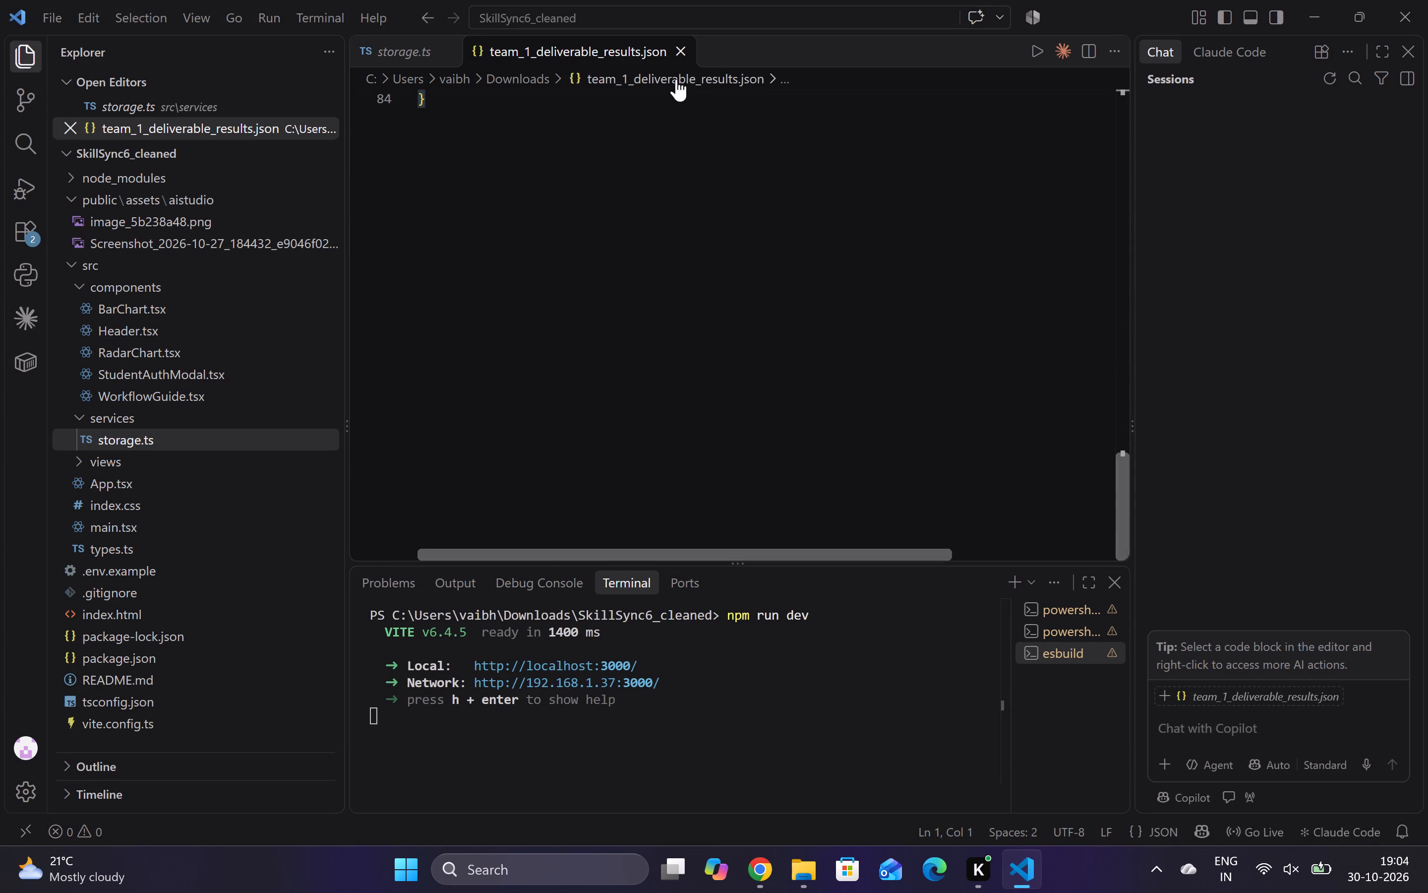
scroll(671, 182, up, 5)
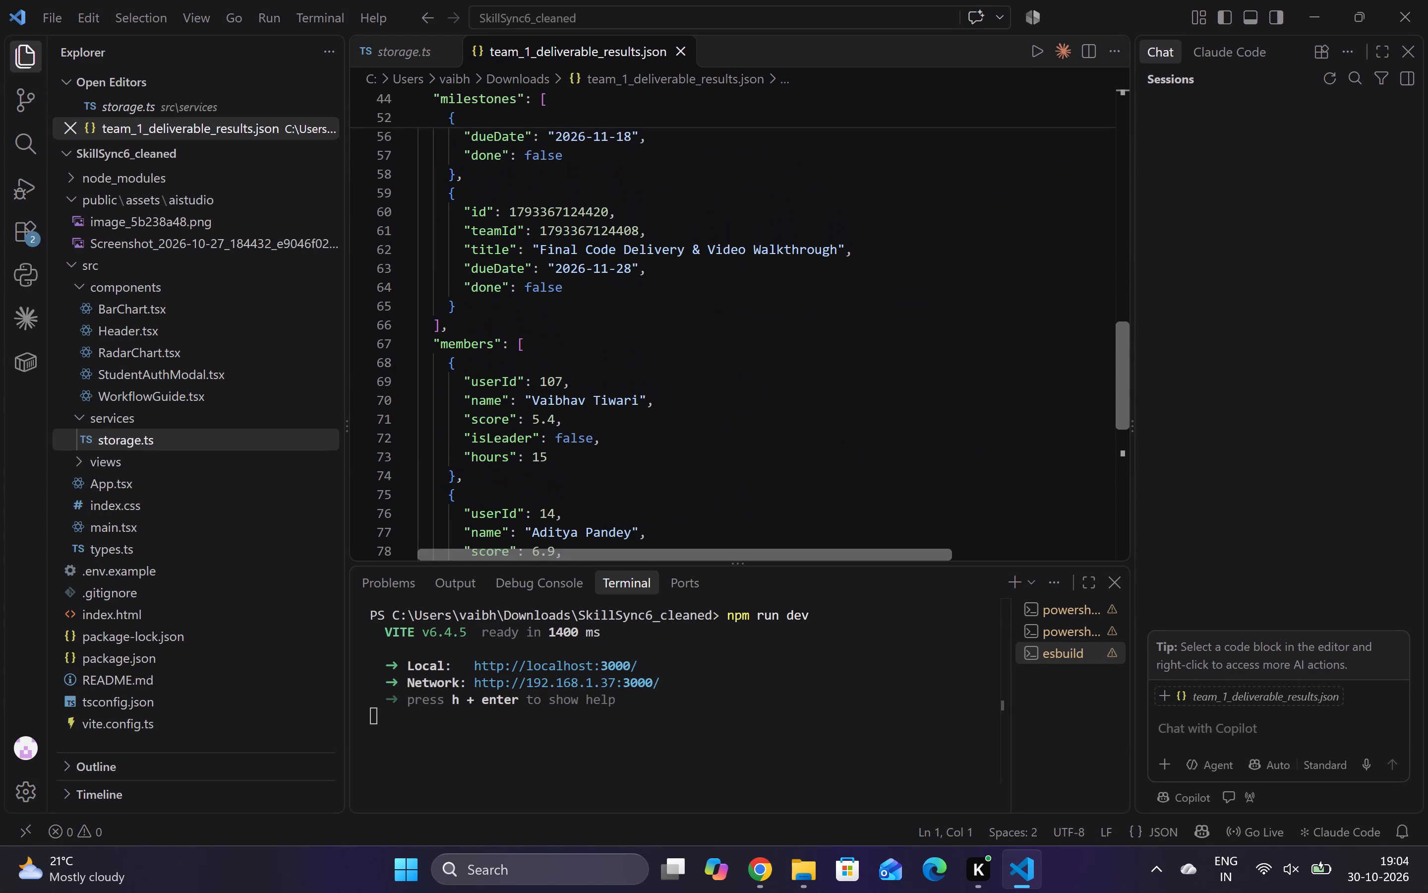
click(677, 50)
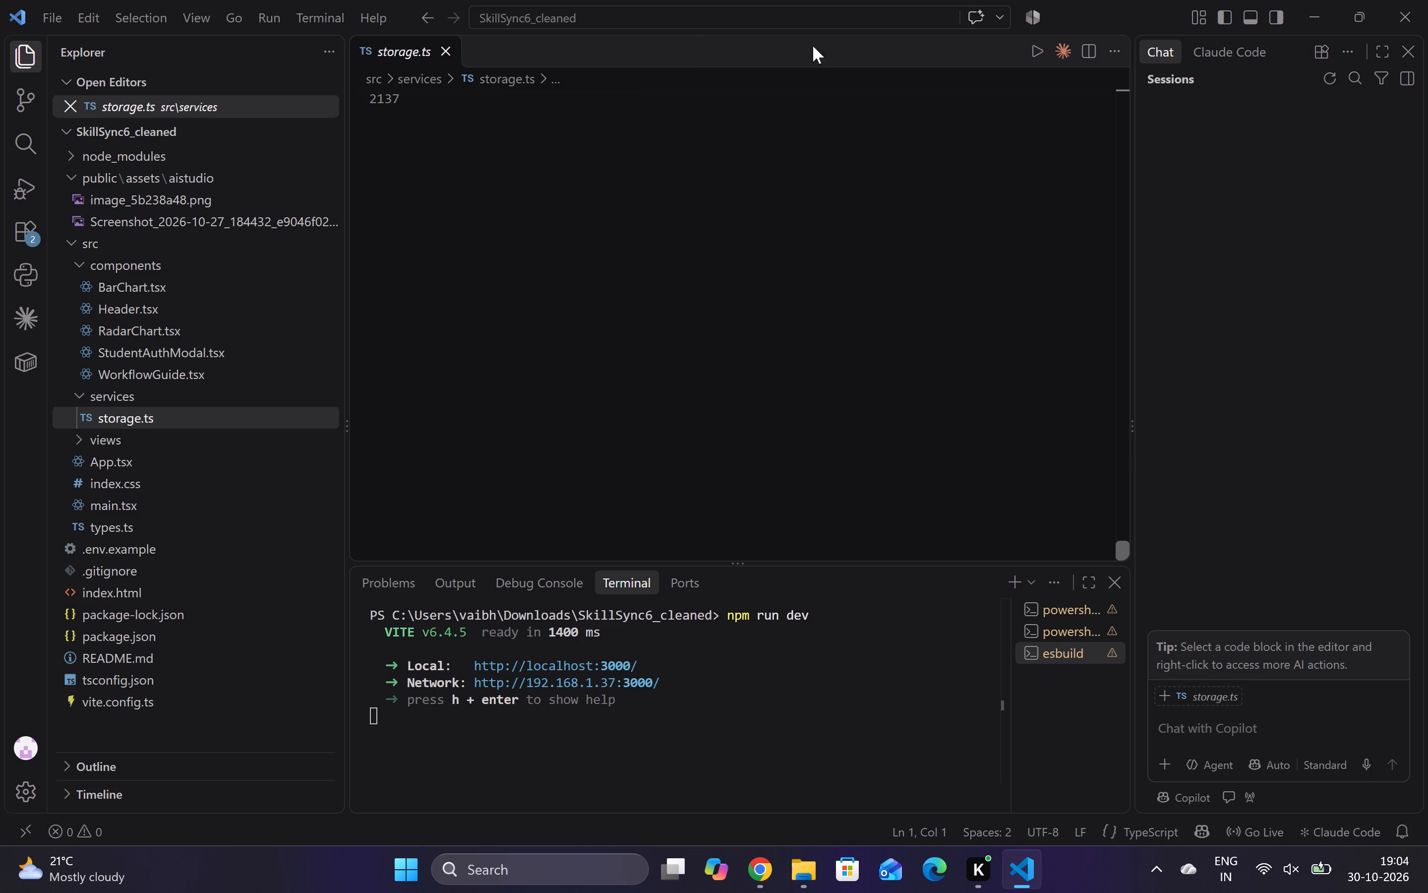
click(1310, 0)
scroll(859, 589, up, 4)
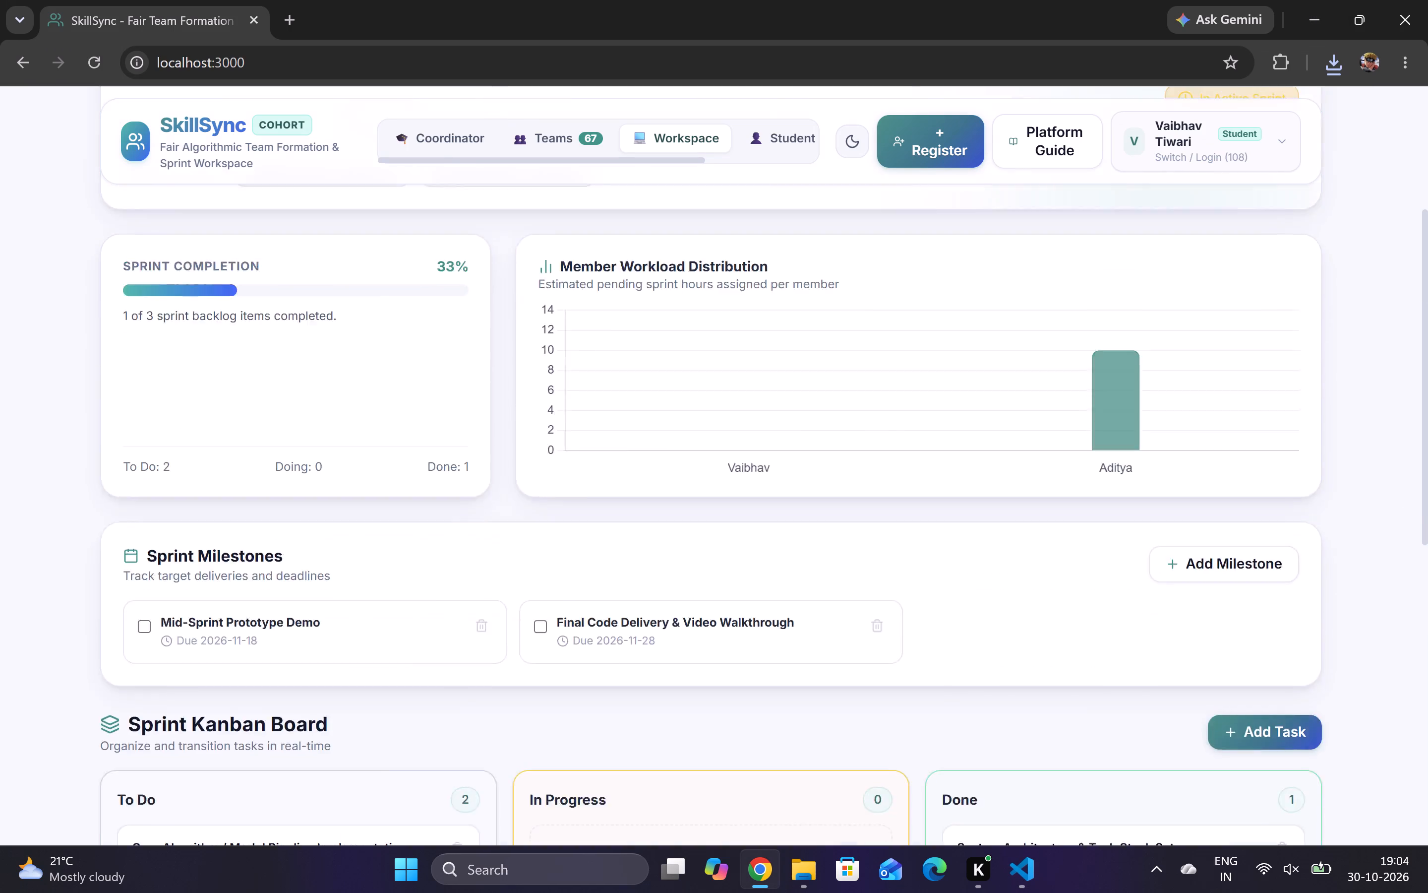
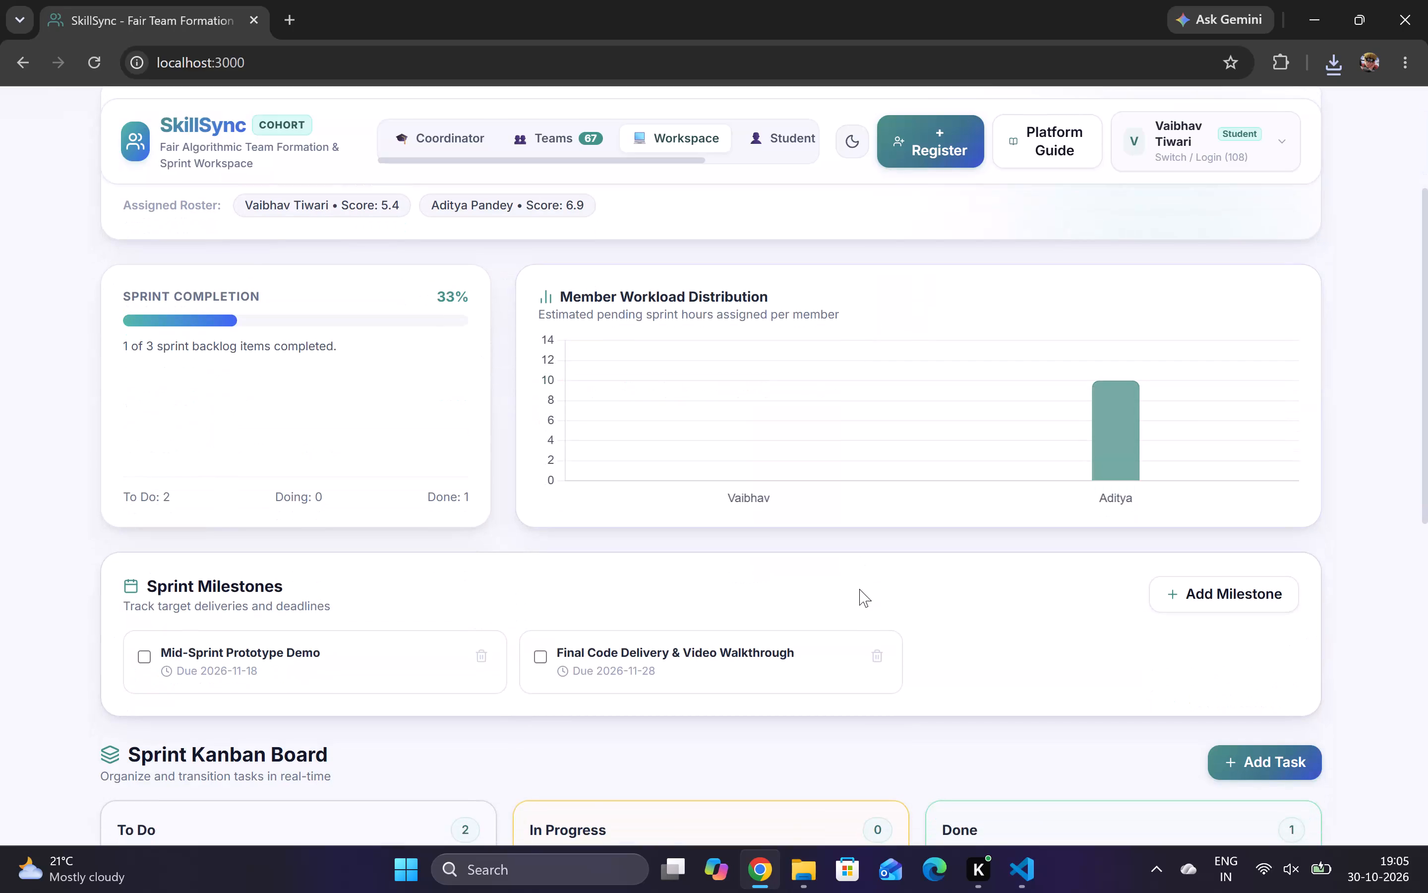
Review the Paytm Hackathon 2 Team 1 workspace's workload chart, milestones, Kanban board and final deliverables form.
scroll(859, 589, down, 1)
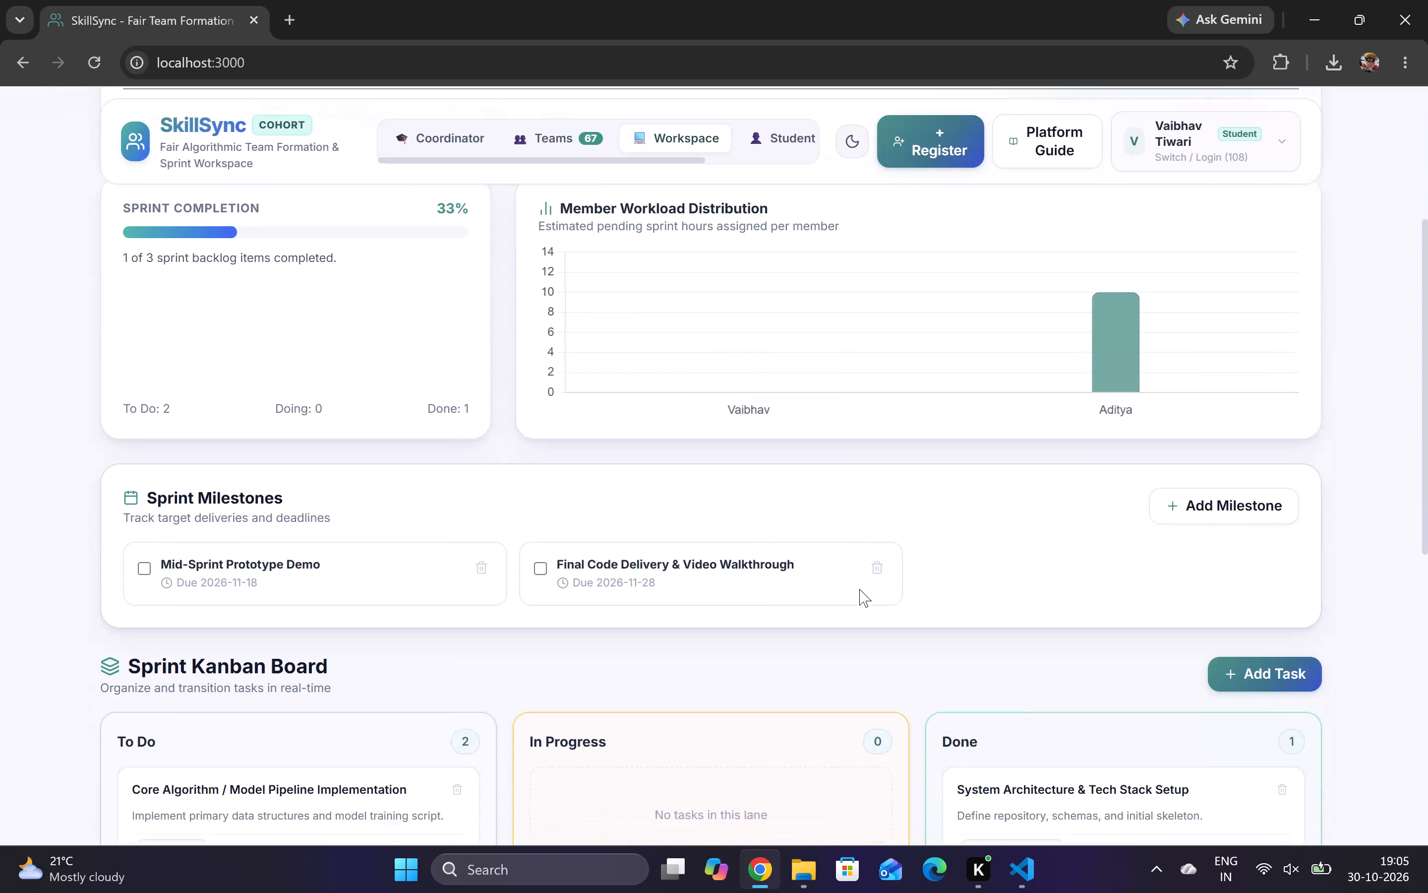
scroll(859, 589, down, 2)
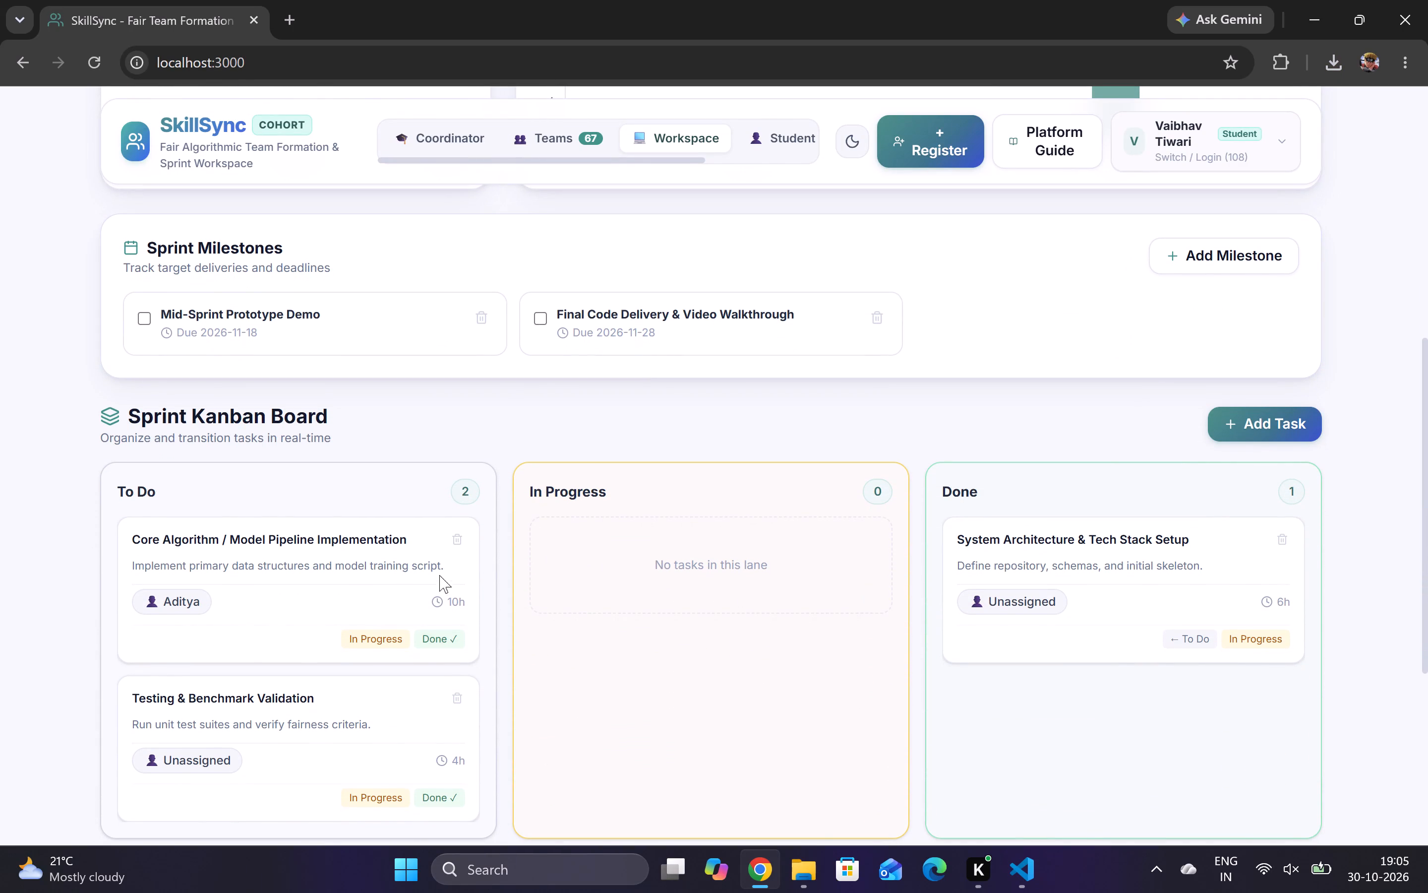
scroll(556, 578, down, 2)
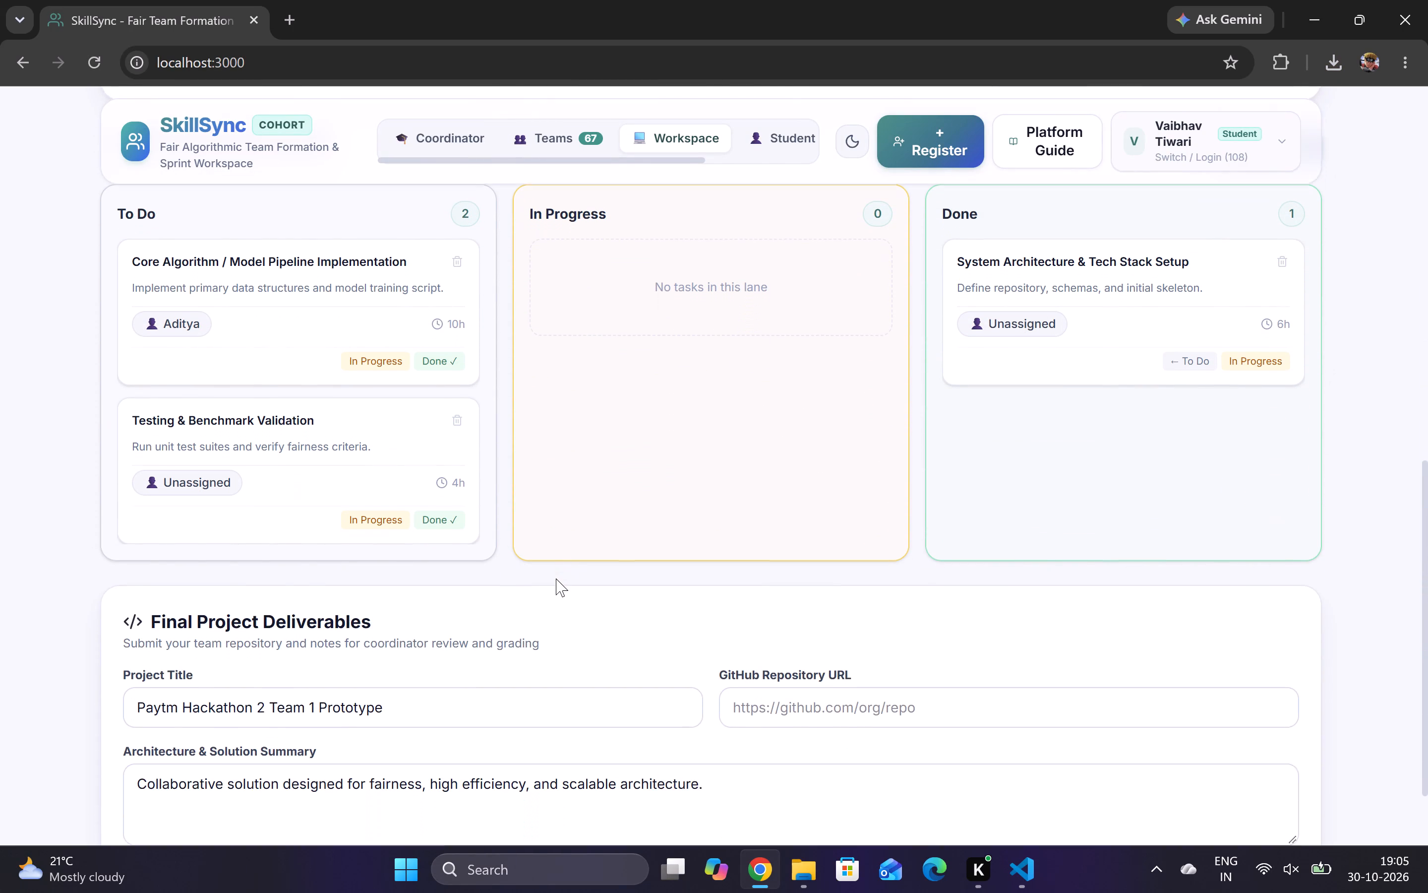
scroll(556, 578, up, 2)
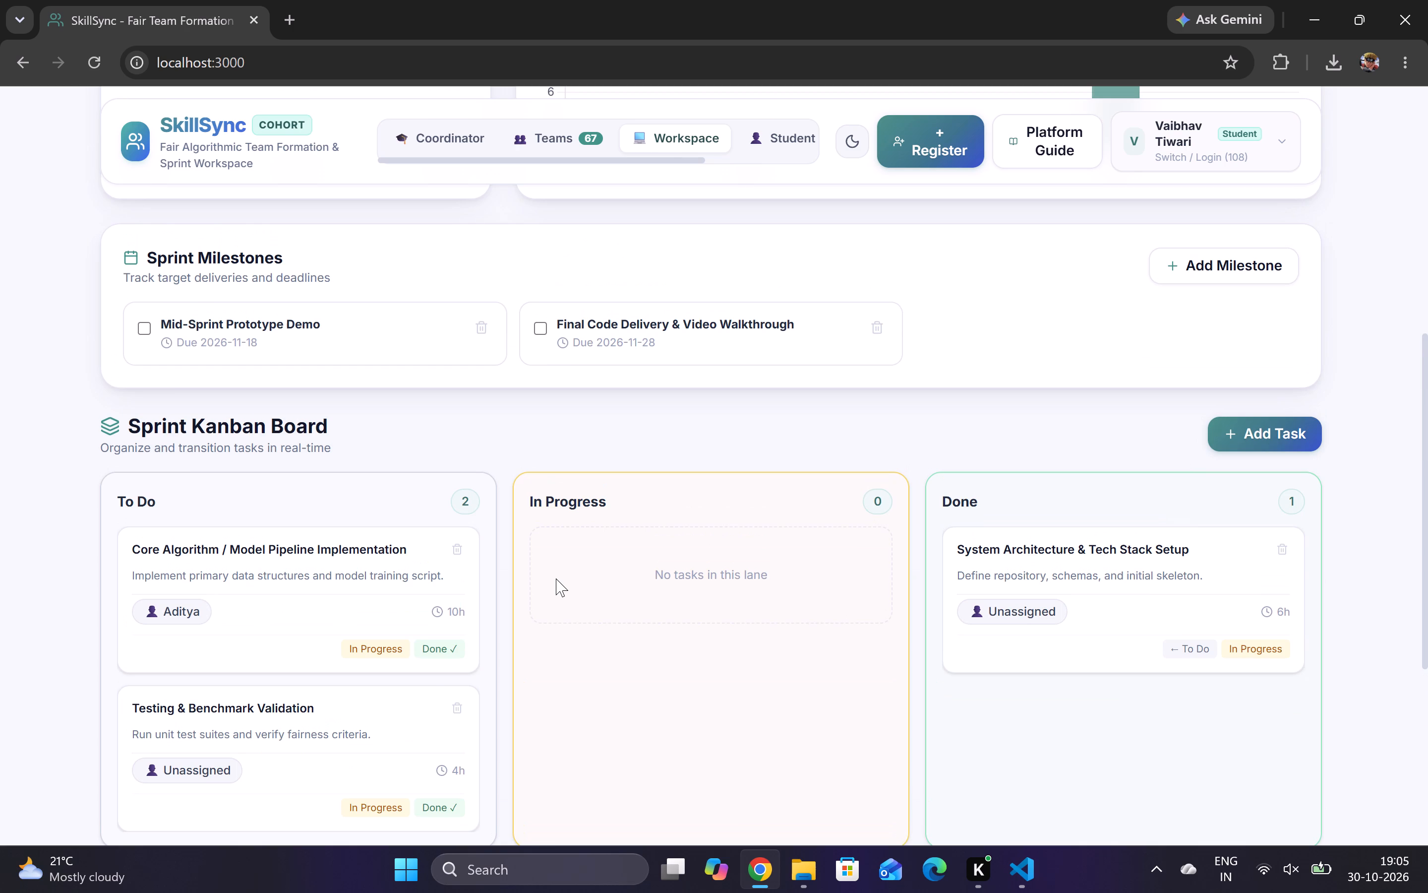
scroll(556, 578, down, 3)
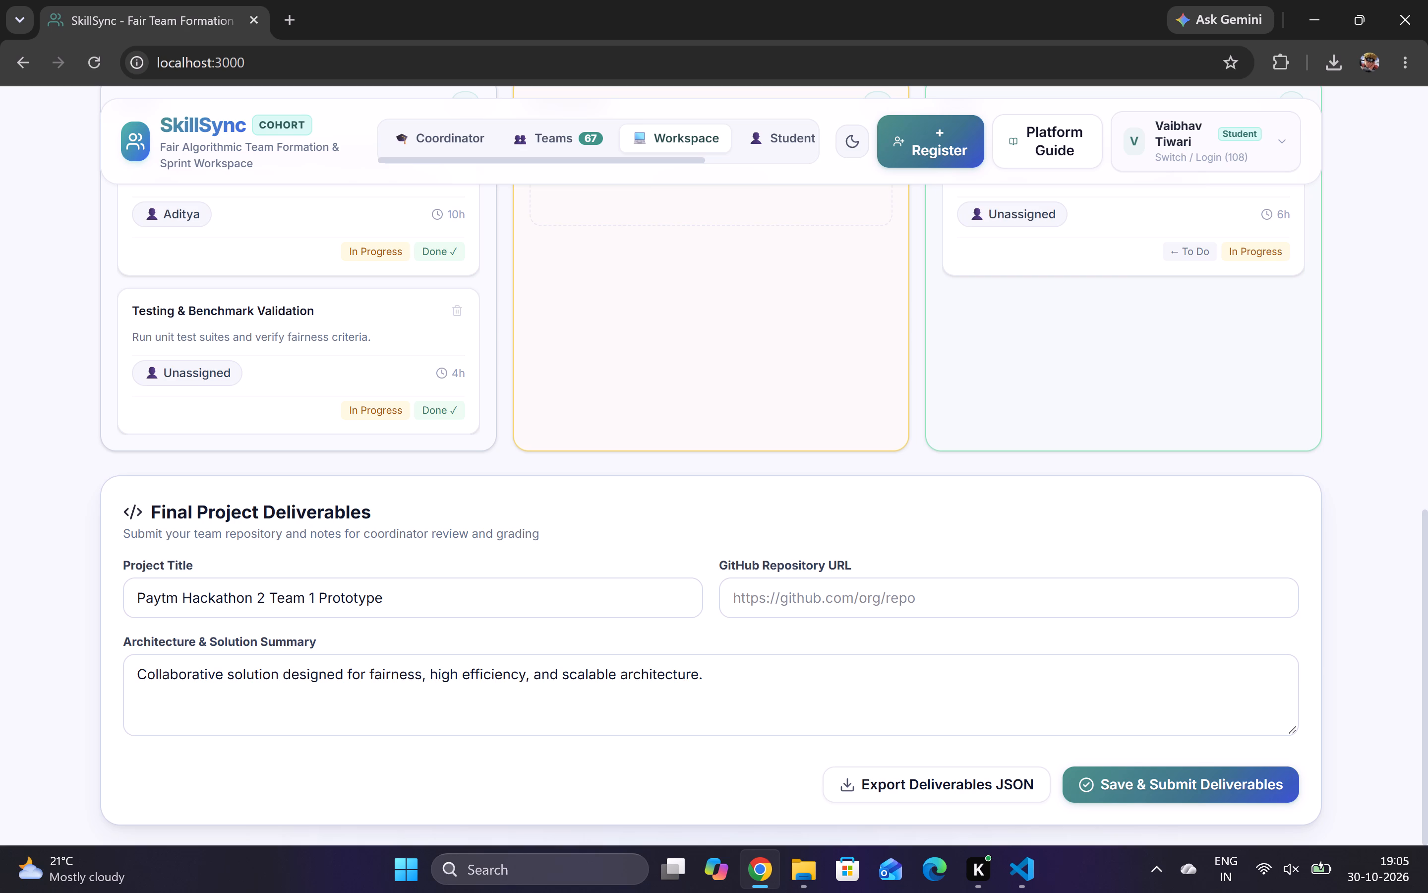
scroll(556, 578, up, 3)
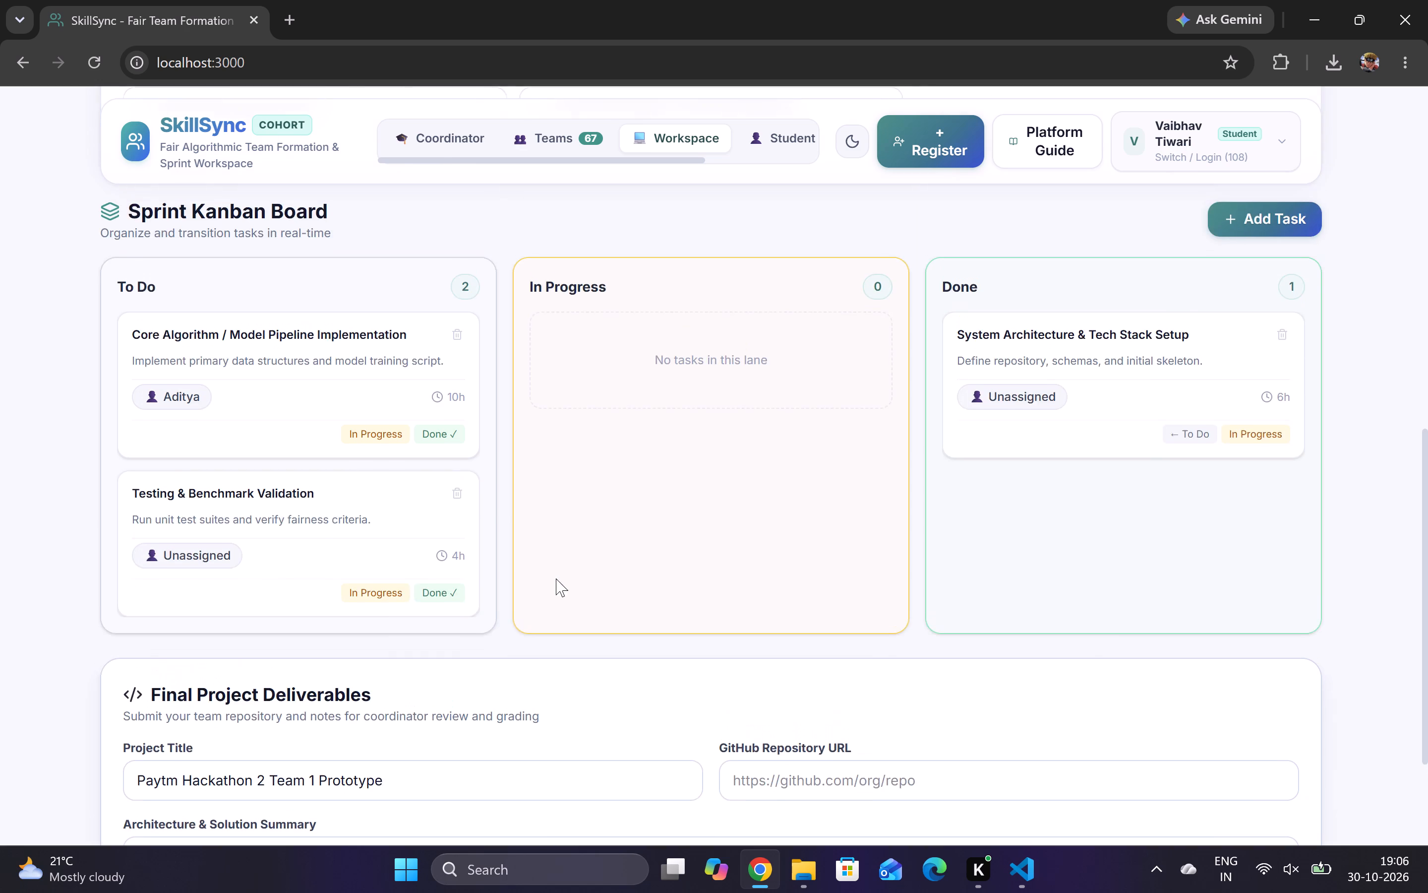
scroll(556, 578, up, 2)
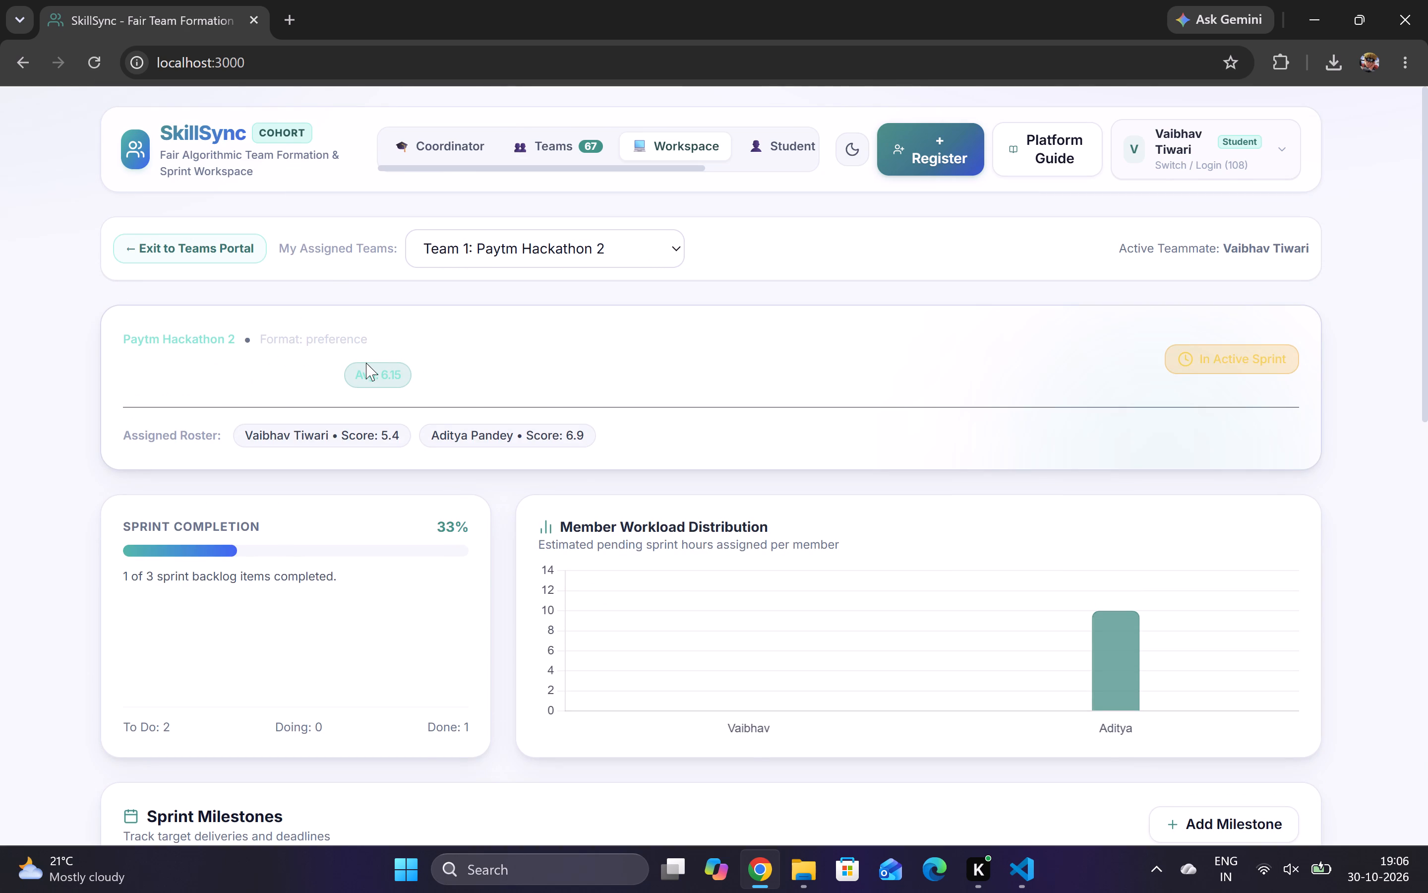
Generate teams for the #2 National Fullstack Challenge competition from the coordinator portal.
click(435, 158)
scroll(783, 421, down, 3)
scroll(783, 421, up, 1)
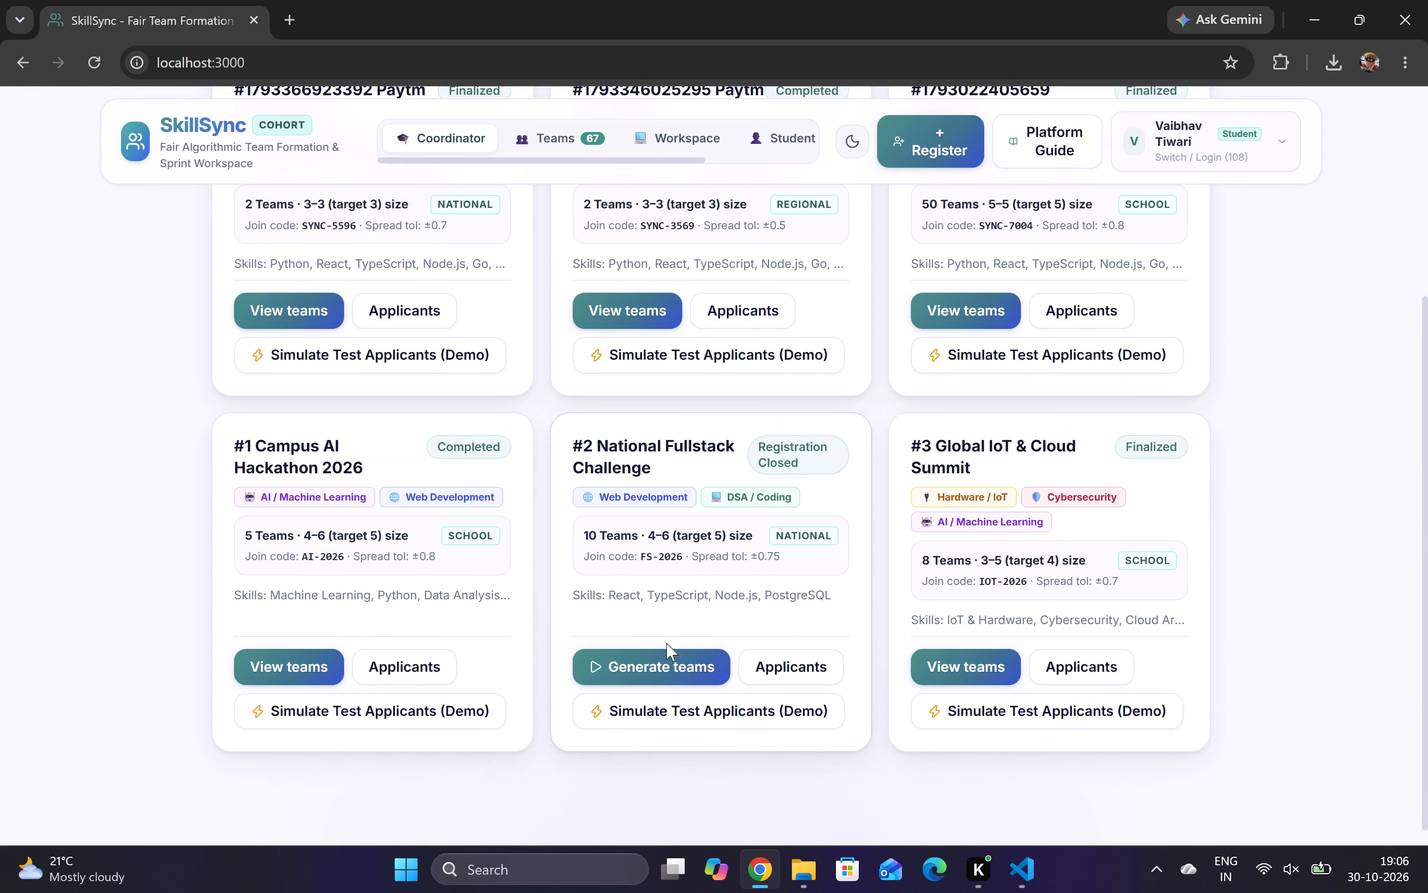
click(656, 675)
Examine the proposed Option 1 rosters across all teams, focusing on the leader assignments in Team 5.
scroll(761, 530, down, 7)
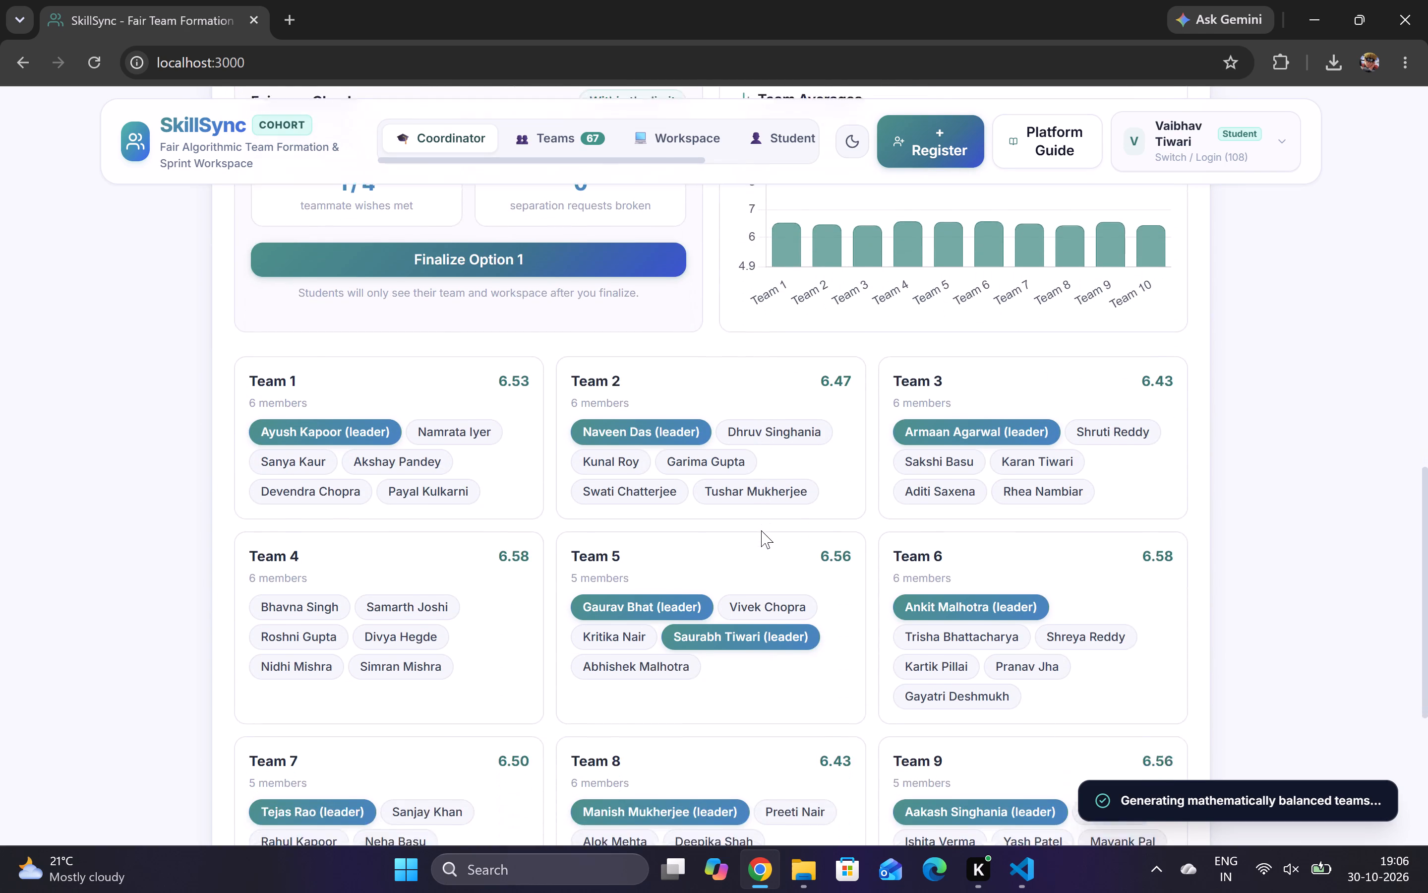
scroll(761, 530, down, 1)
scroll(761, 530, right, 1)
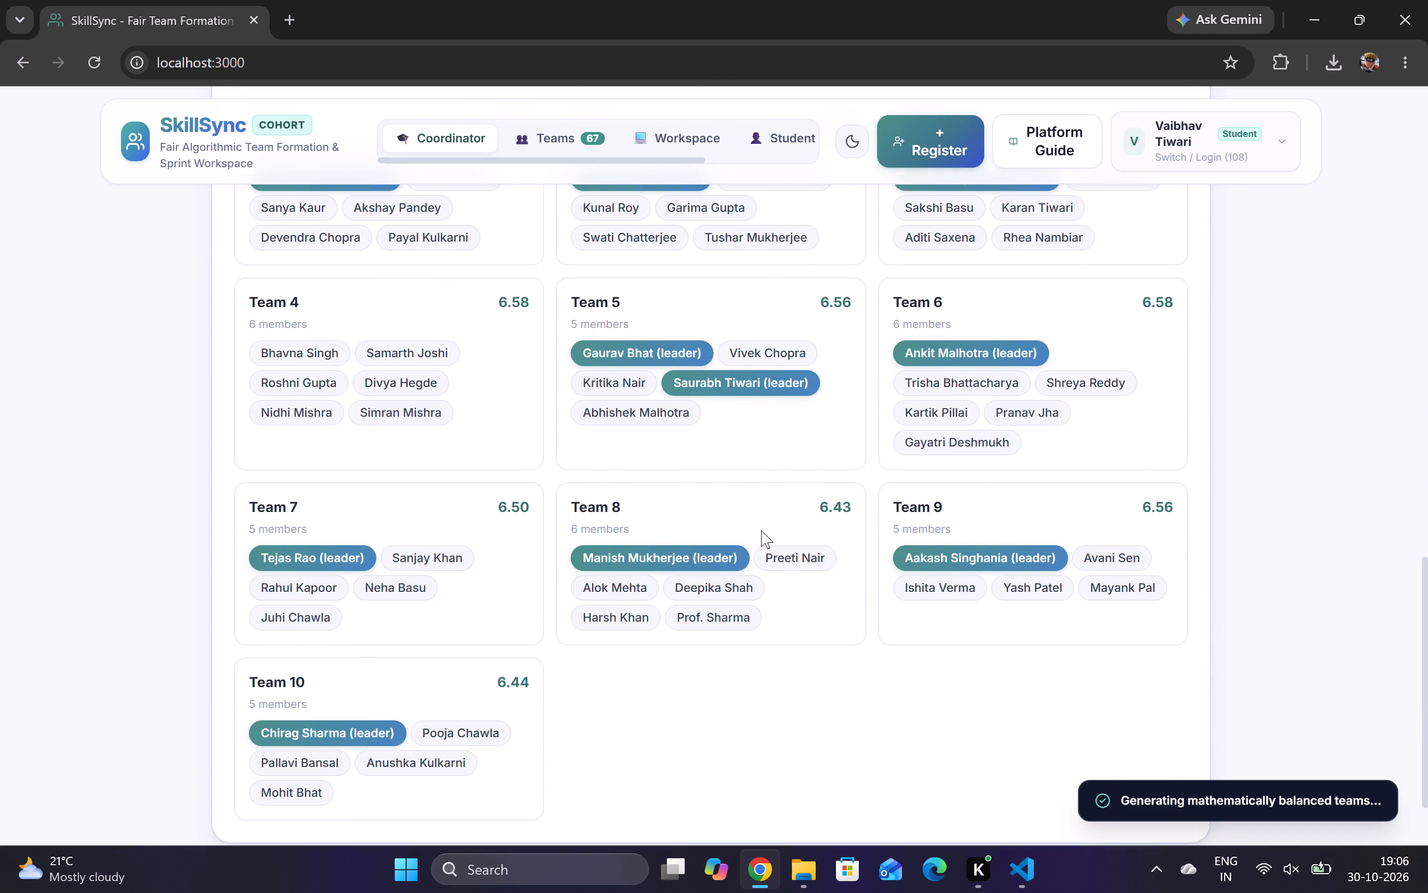
scroll(761, 530, right, 2)
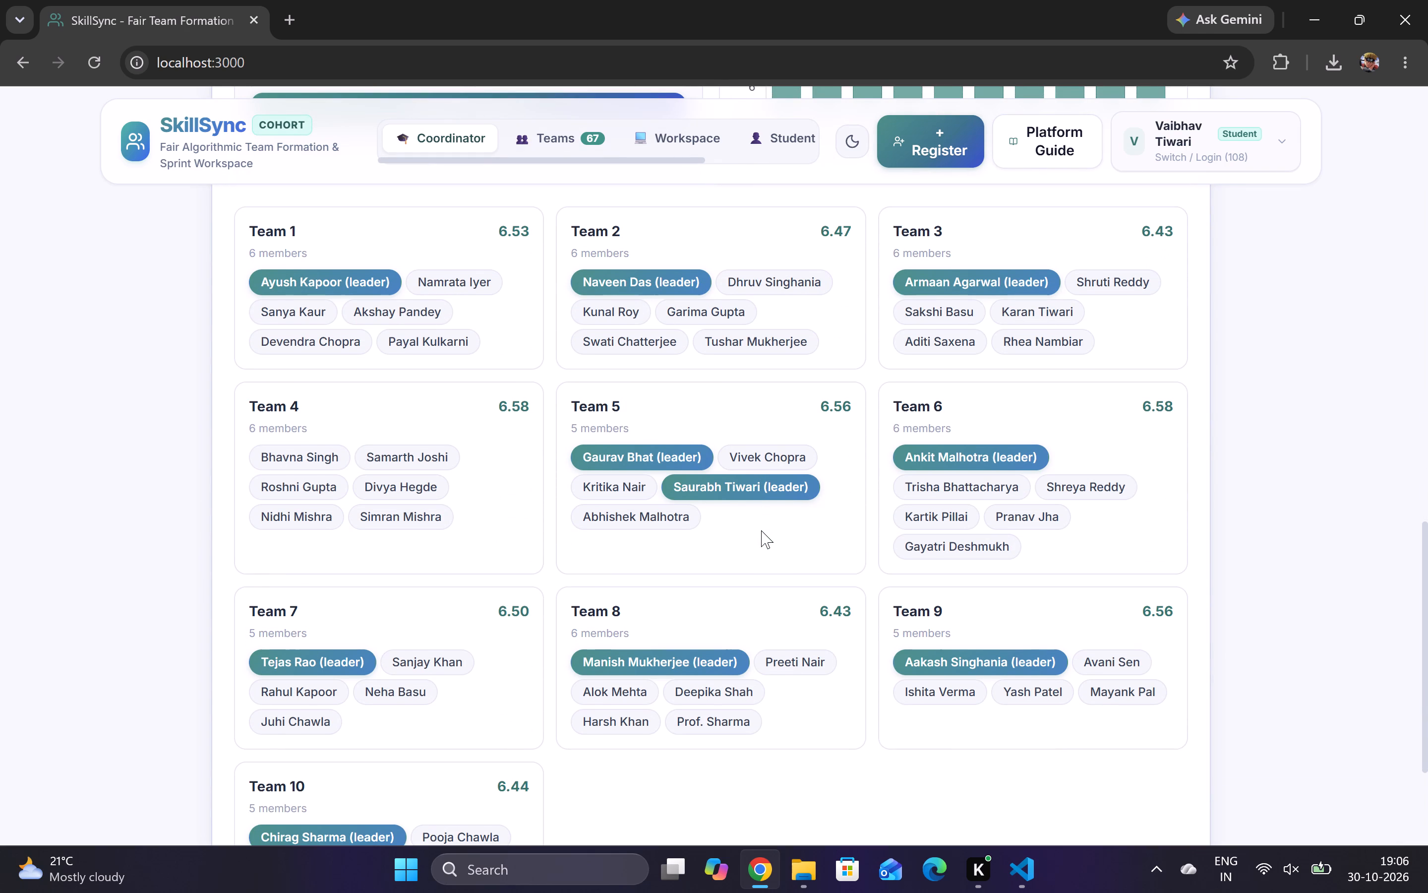
click(793, 480)
drag(670, 486, 729, 496)
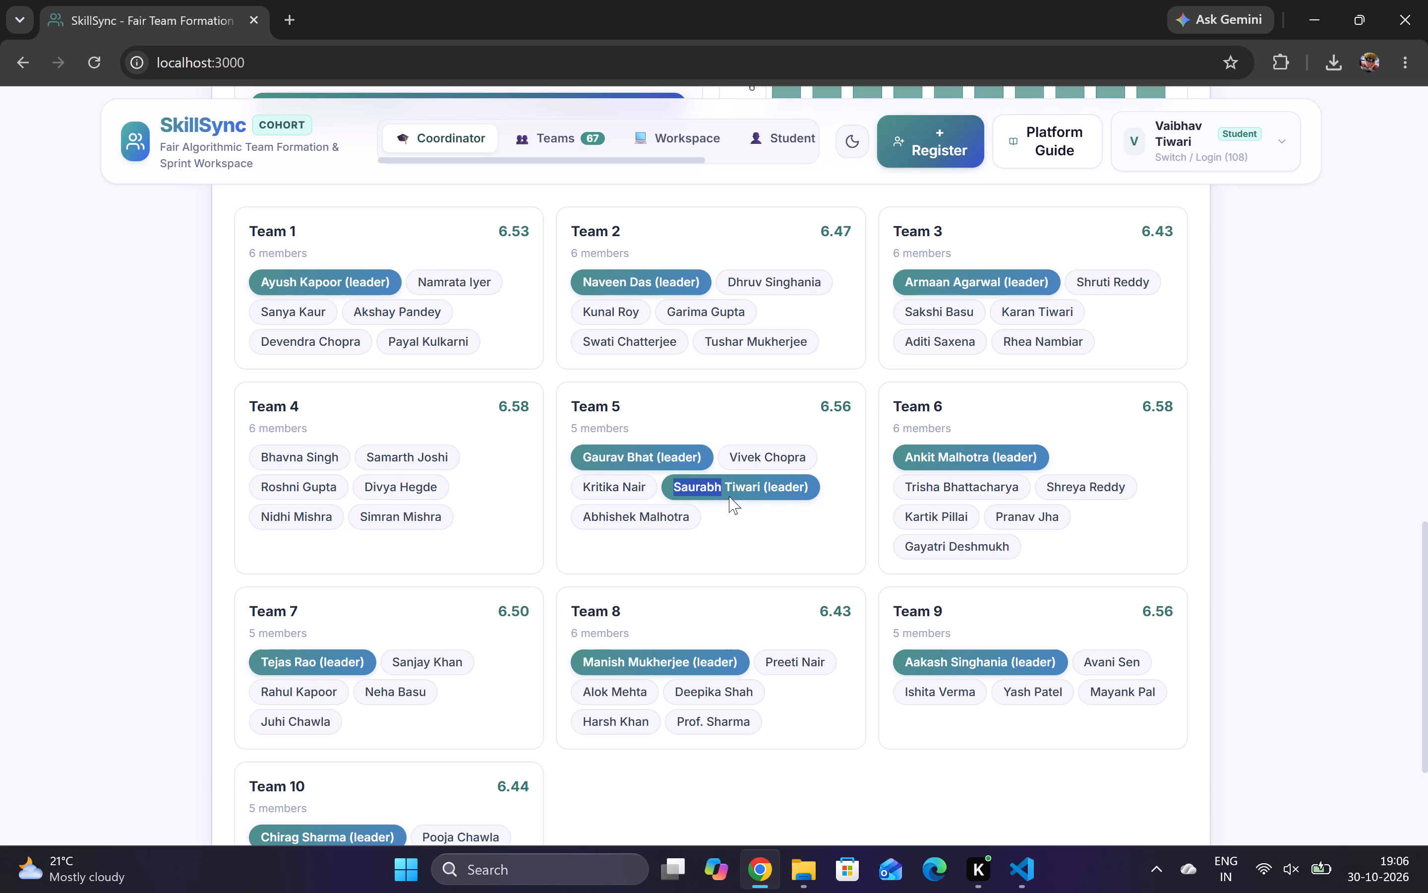
drag(729, 496, 794, 507)
click(800, 510)
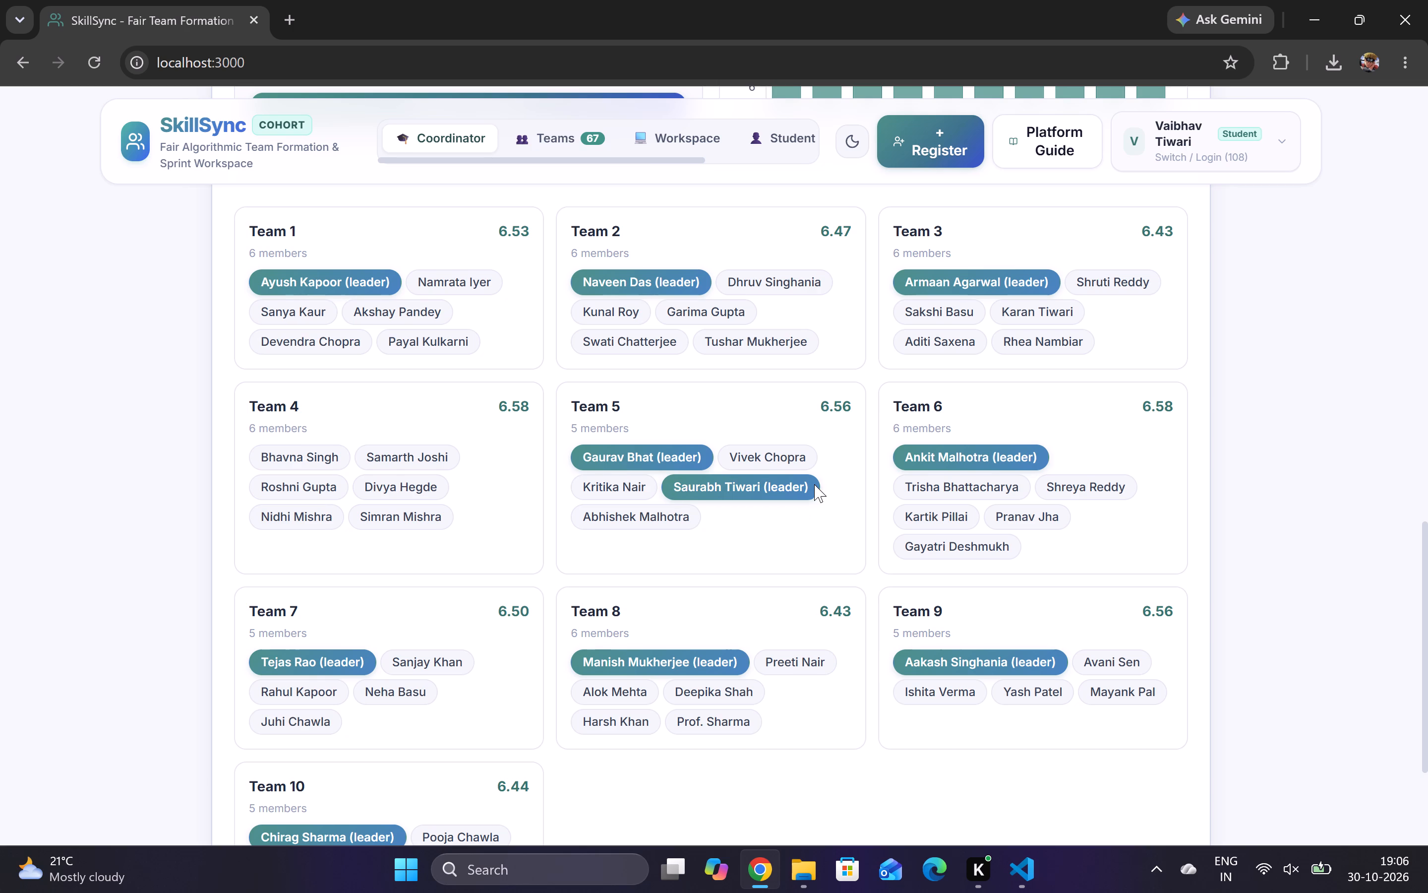
click(814, 483)
Compare the remaining Option 1 teams and review the option's fairness check and team averages.
scroll(511, 470, down, 5)
scroll(511, 470, up, 1)
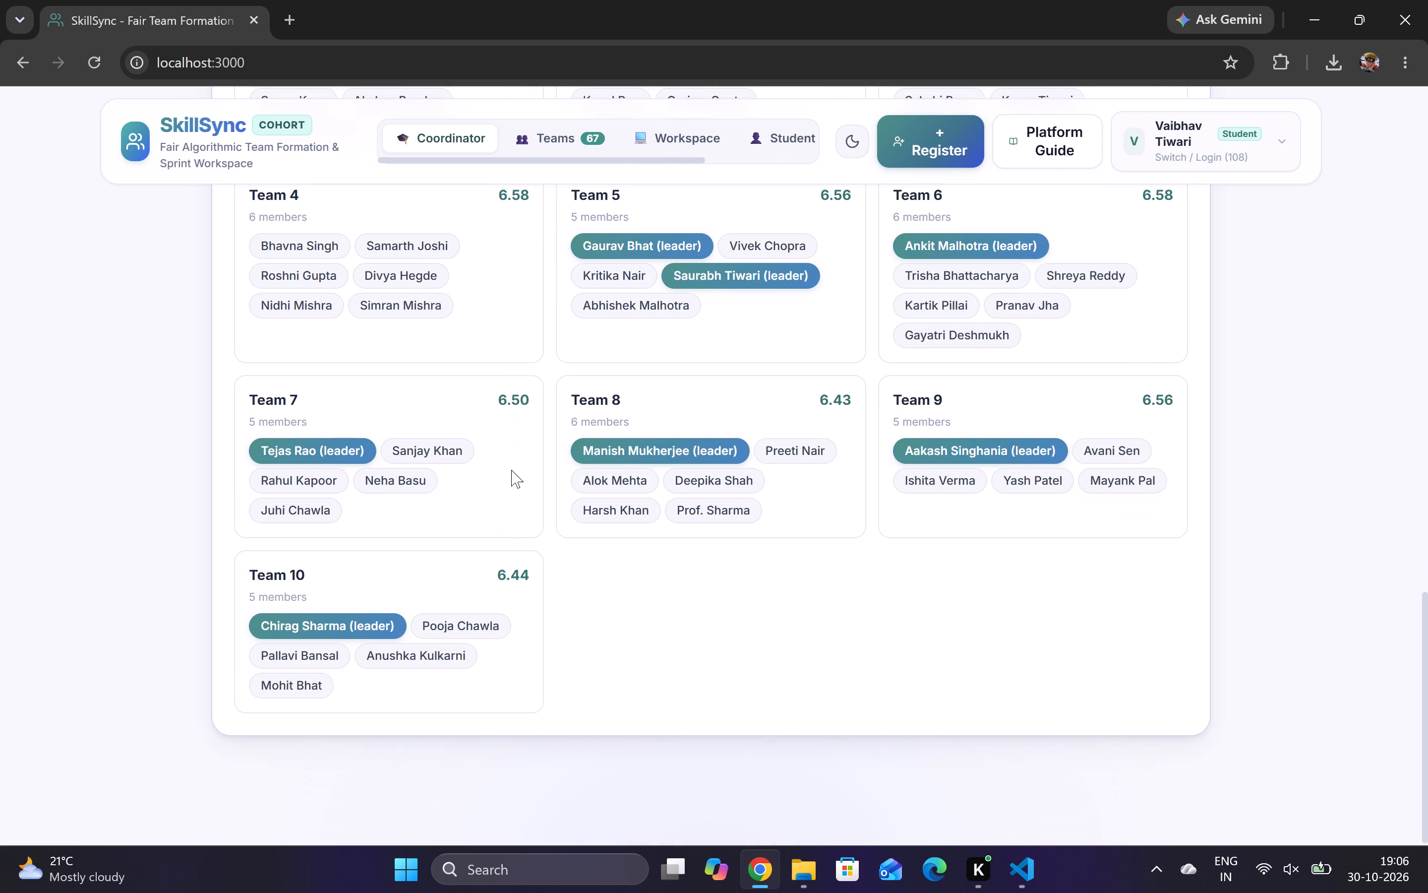
scroll(511, 470, up, 3)
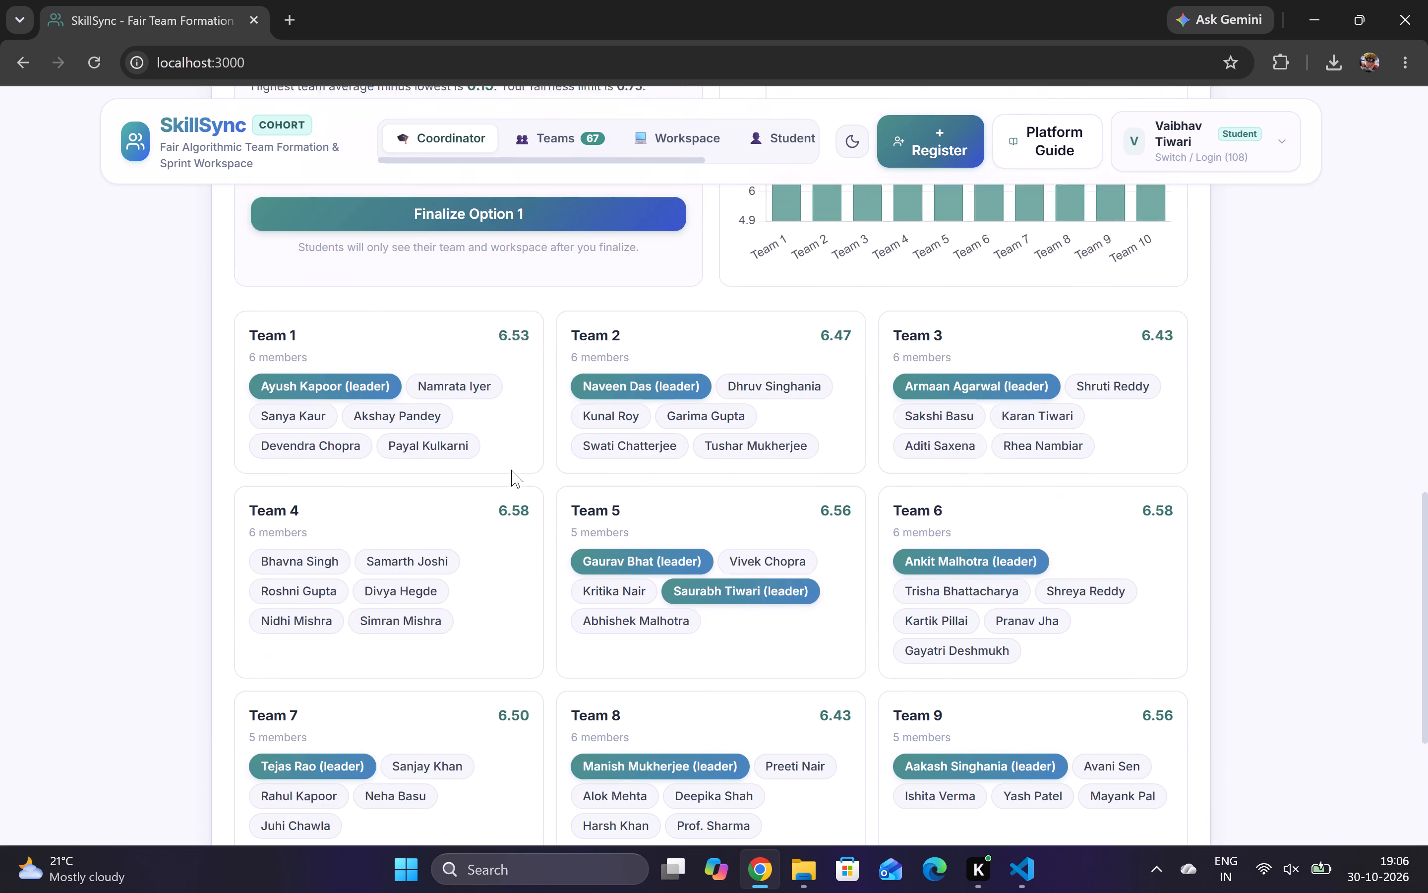
scroll(511, 470, up, 2)
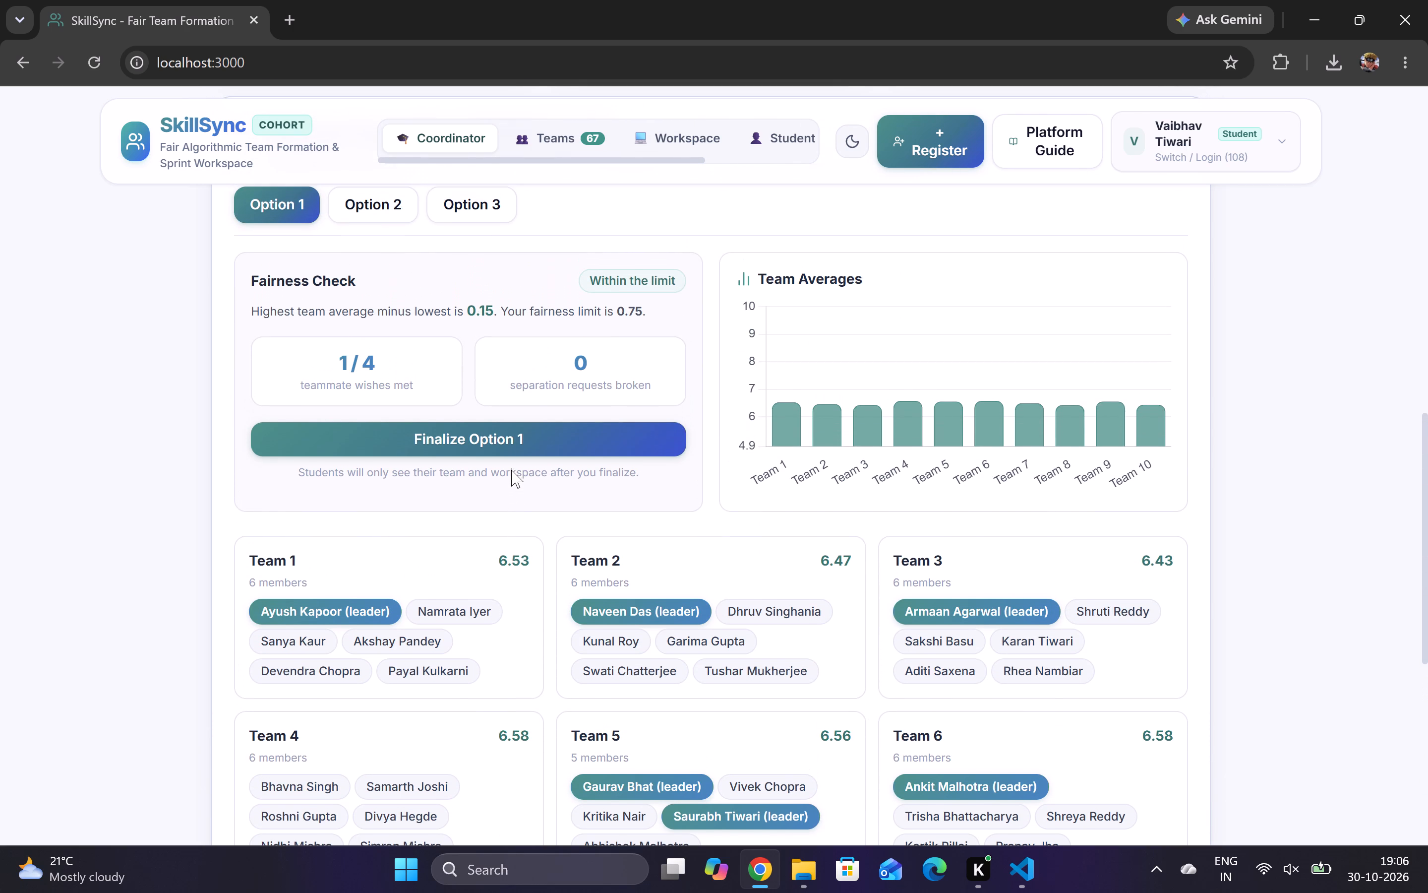
scroll(511, 470, up, 1)
Show the Option 2 proposal and review its team rosters, leaders, fairness check and team averages.
click(355, 212)
scroll(605, 440, down, 4)
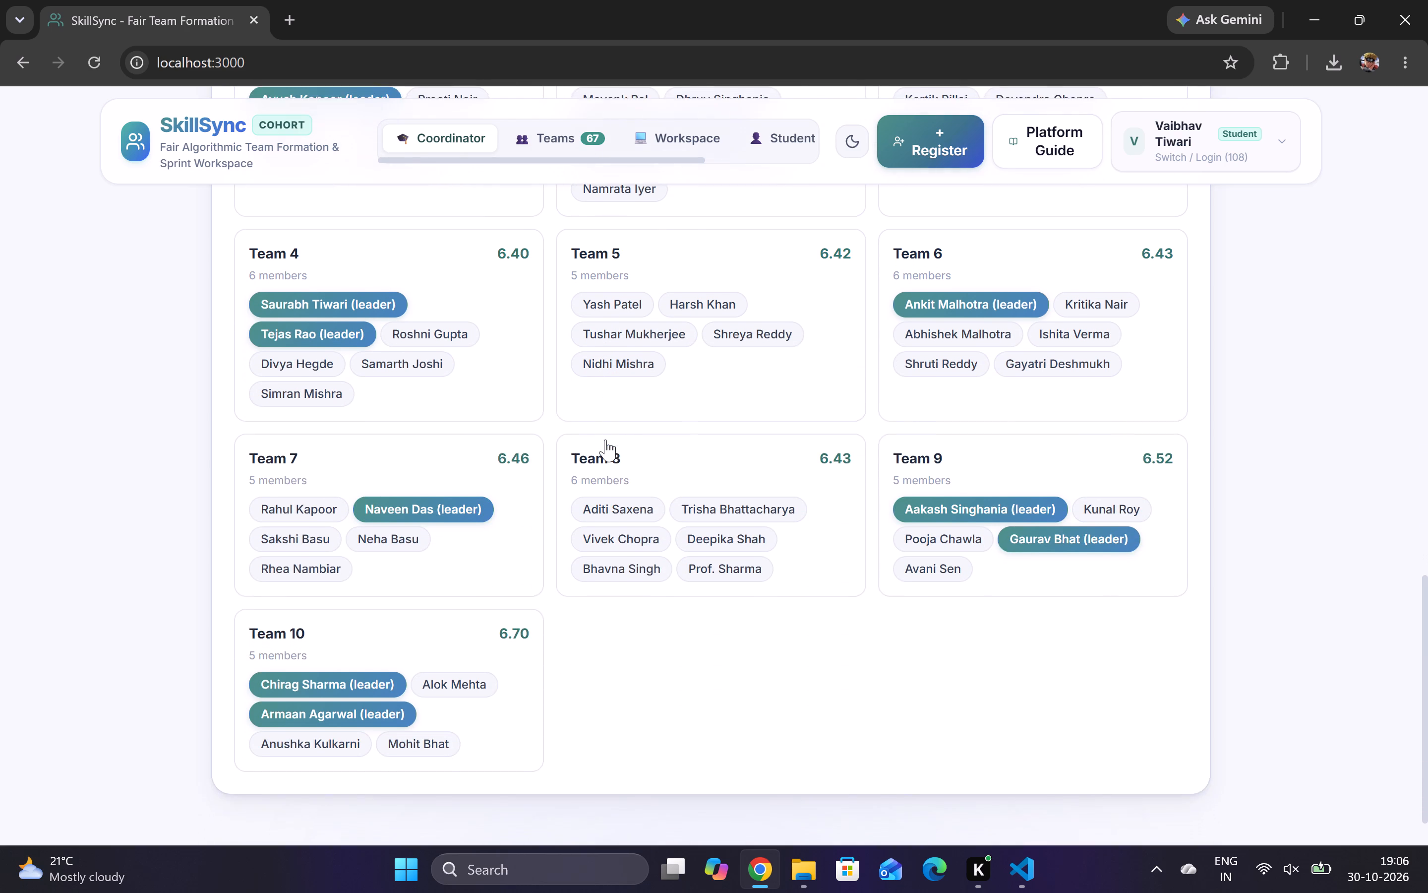
scroll(605, 440, up, 3)
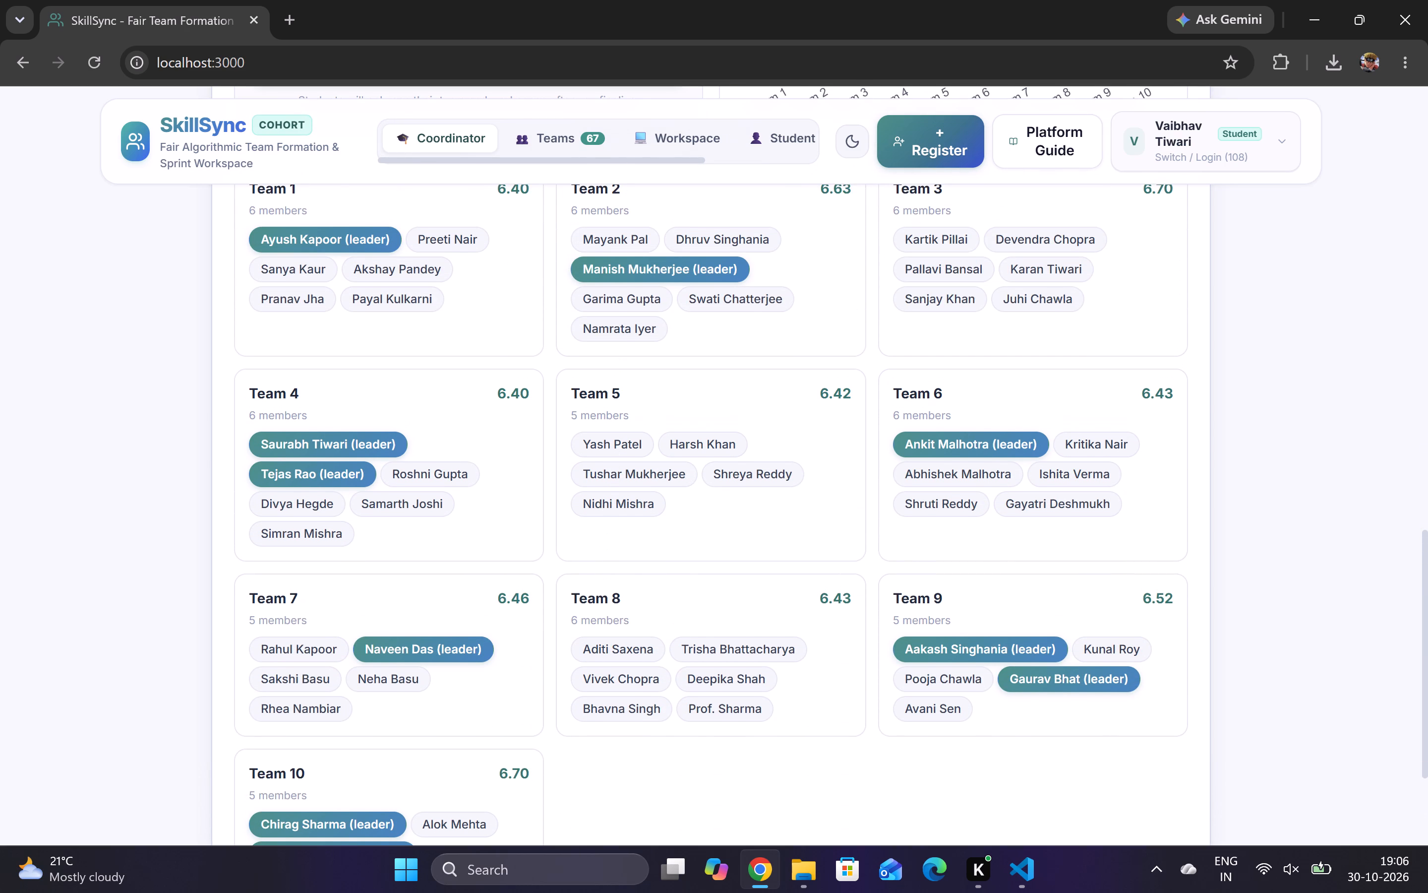
scroll(605, 440, up, 3)
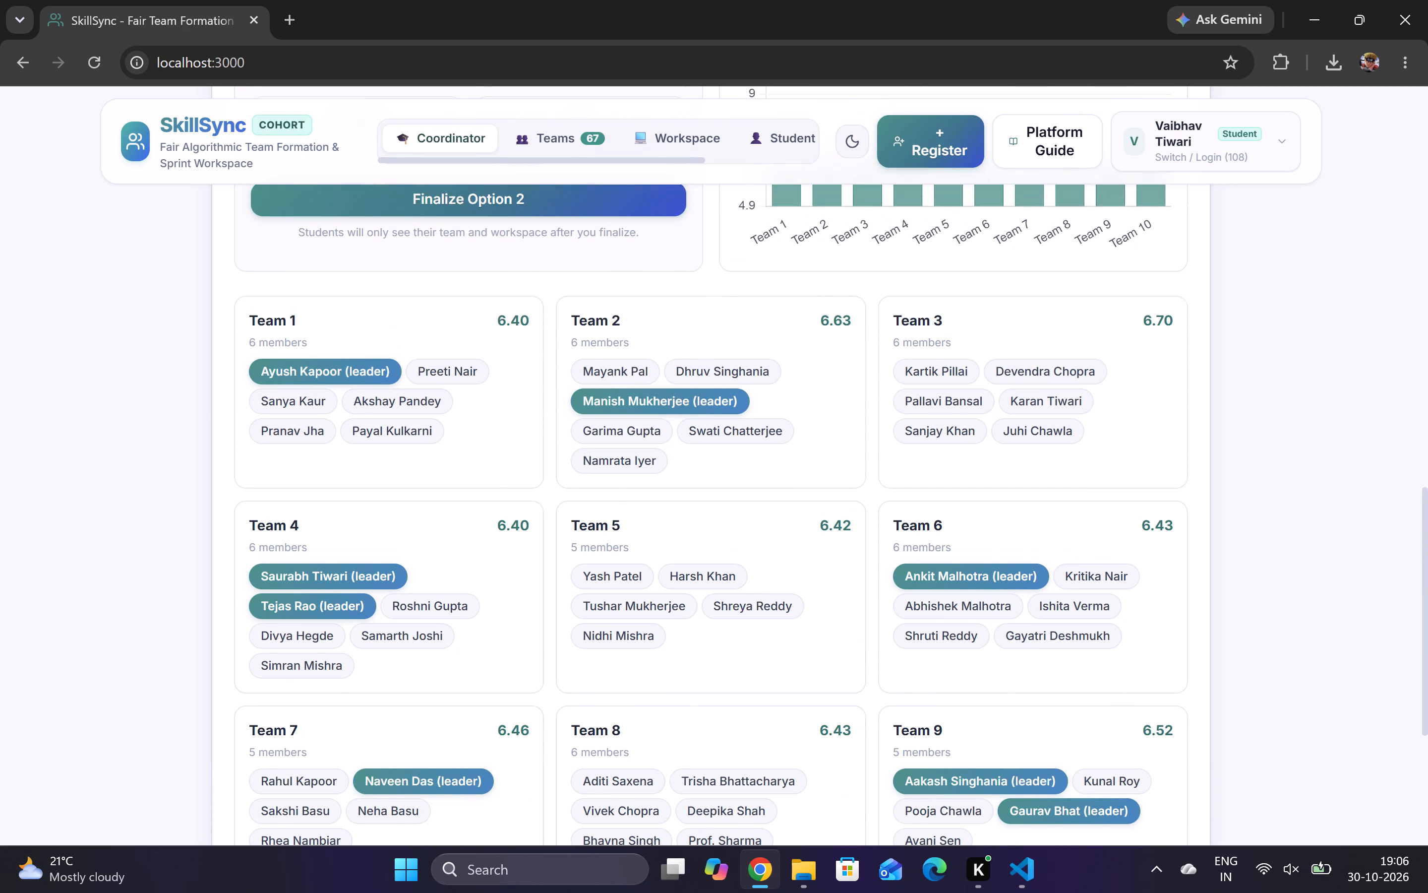
scroll(605, 440, up, 1)
scroll(605, 440, down, 4)
scroll(605, 440, up, 1)
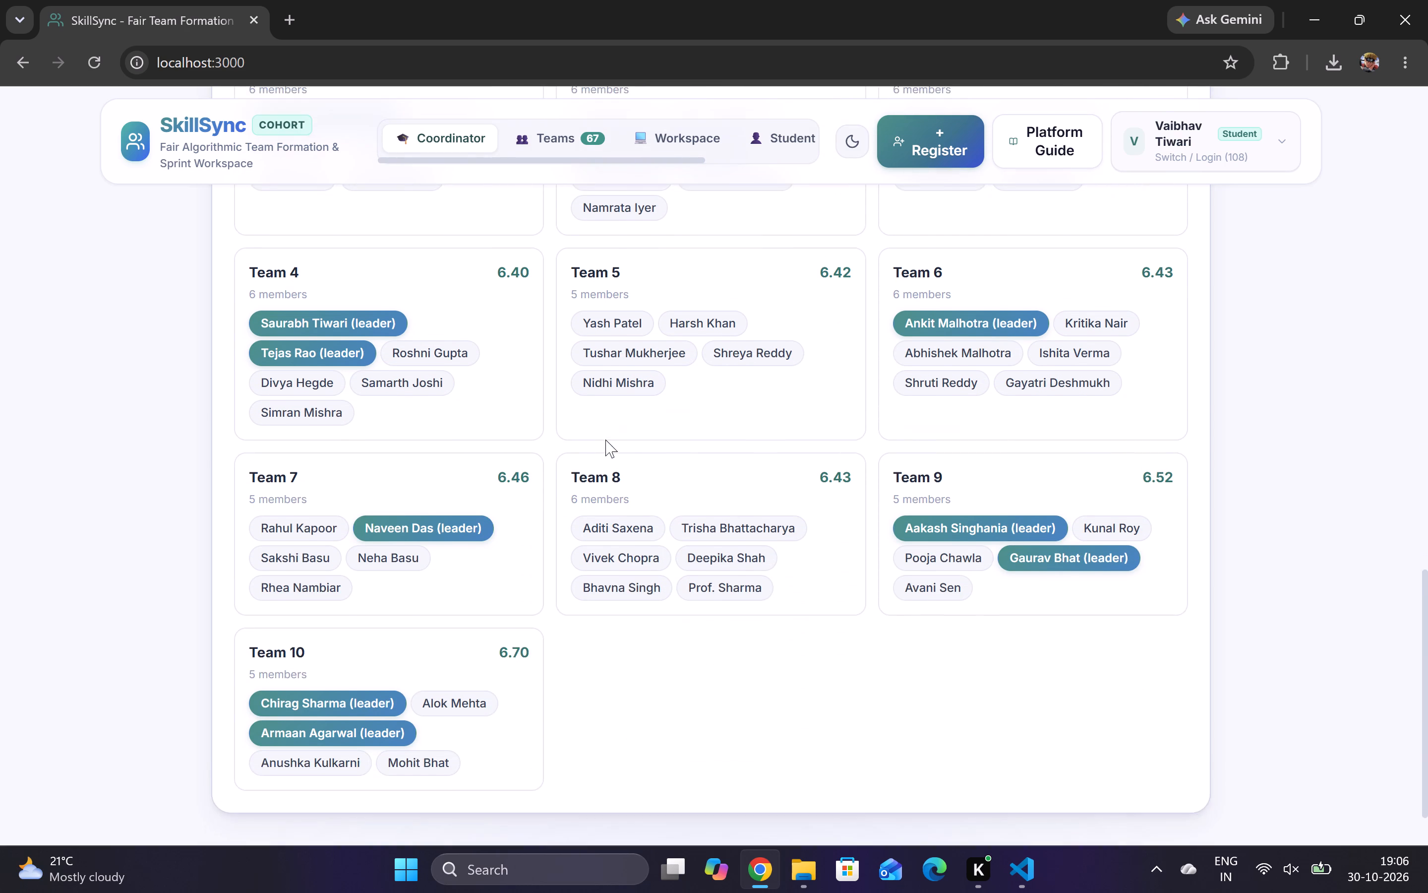
scroll(605, 440, up, 1)
scroll(522, 338, up, 1)
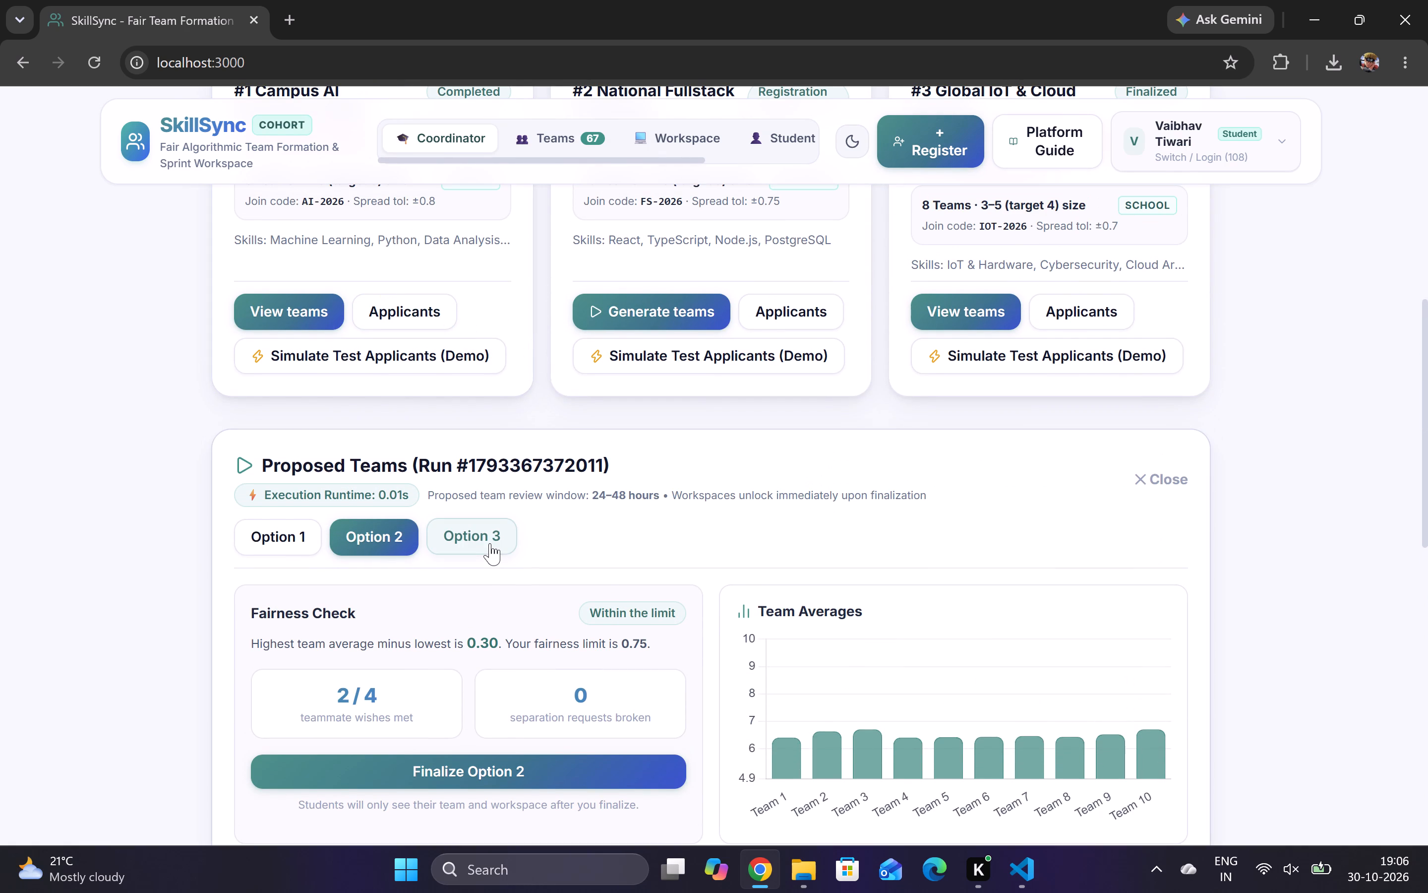
Show the Option 3 proposal and review its team rosters, leaders, fairness check and team averages.
click(490, 543)
scroll(710, 608, down, 5)
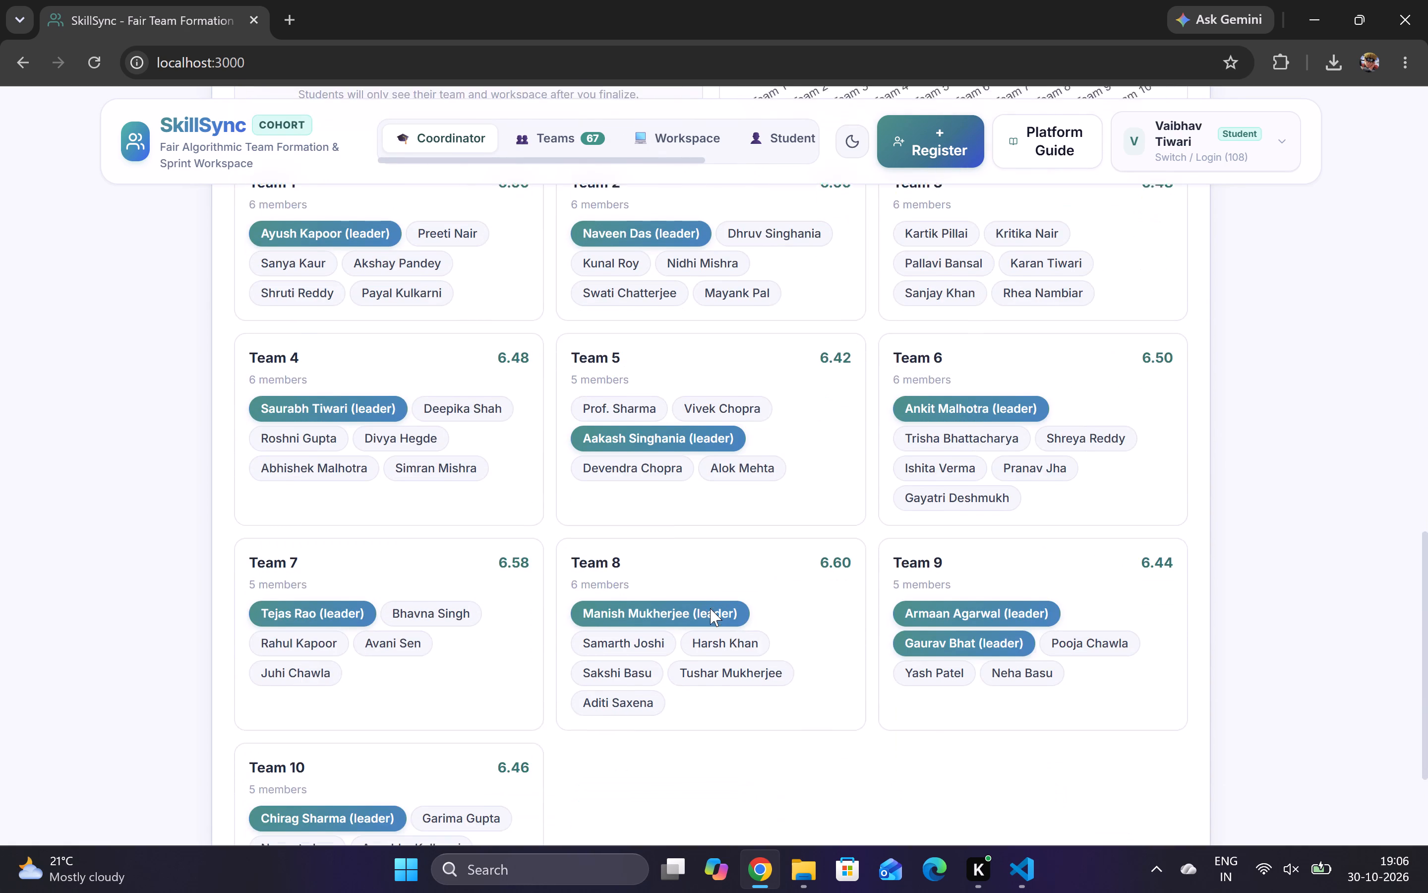
scroll(710, 608, down, 1)
scroll(710, 608, up, 4)
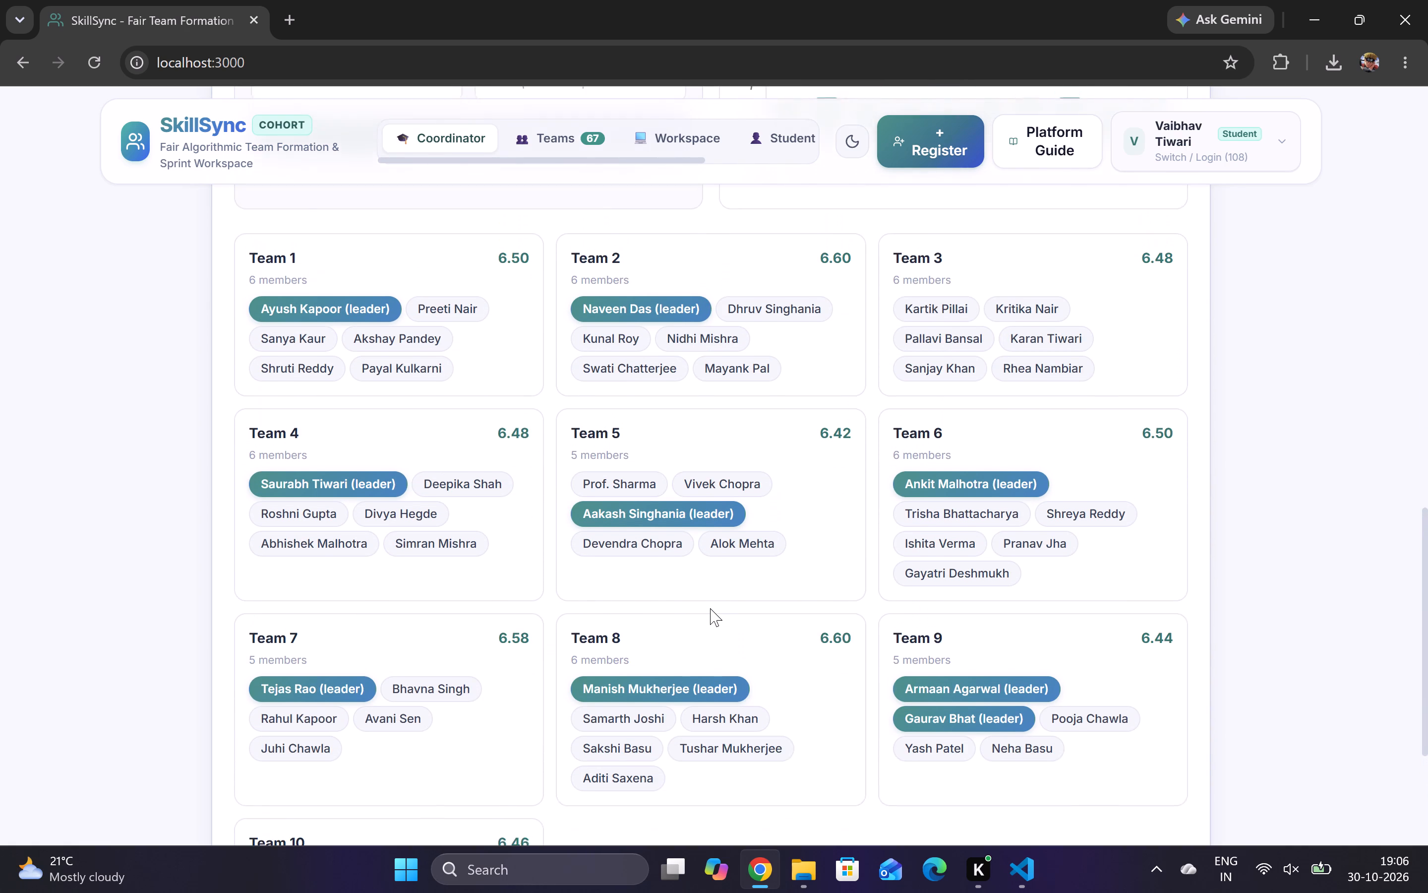
scroll(710, 608, up, 1)
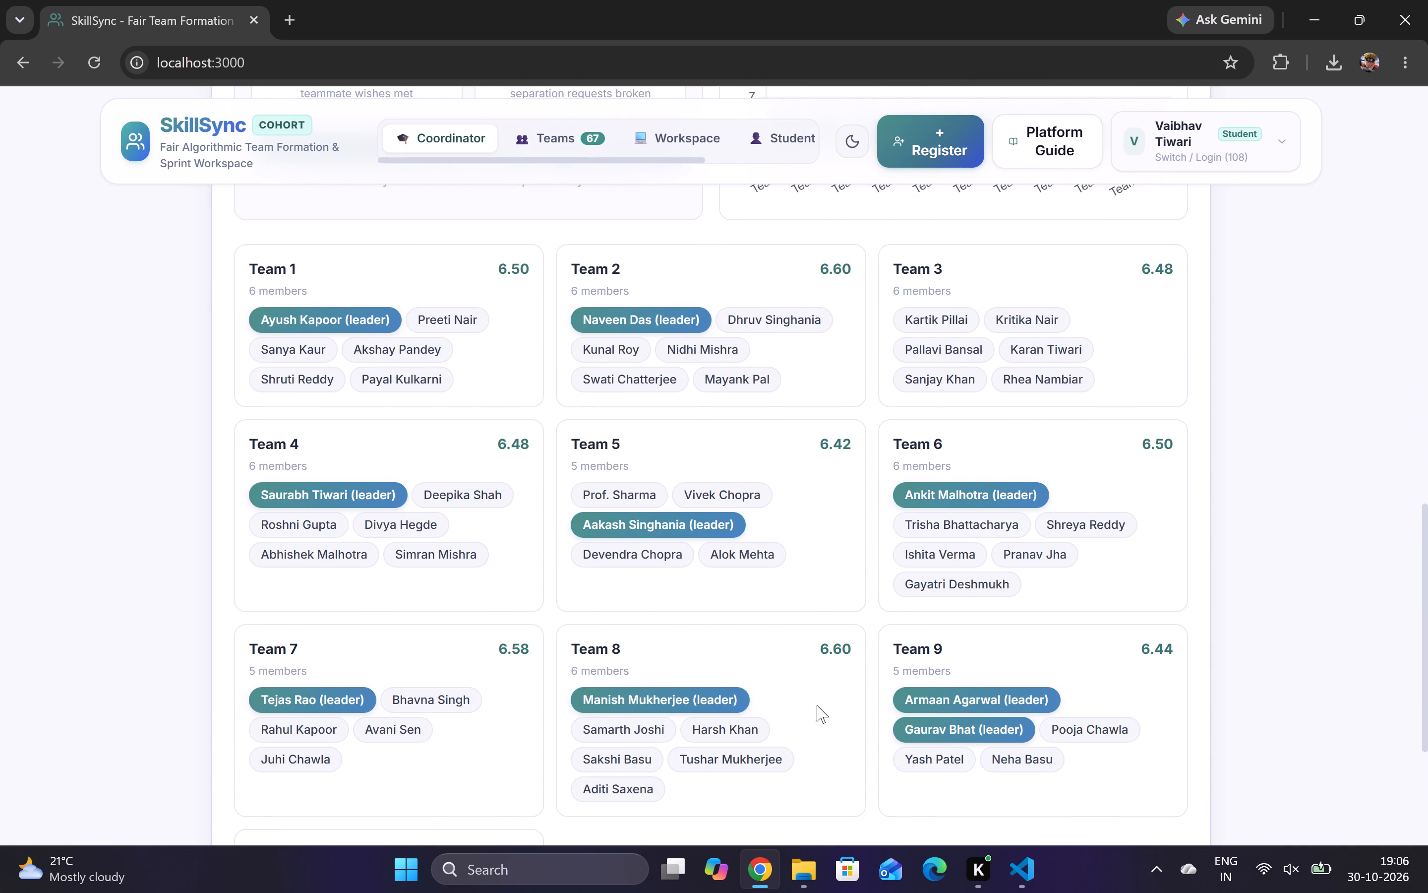
scroll(765, 619, up, 2)
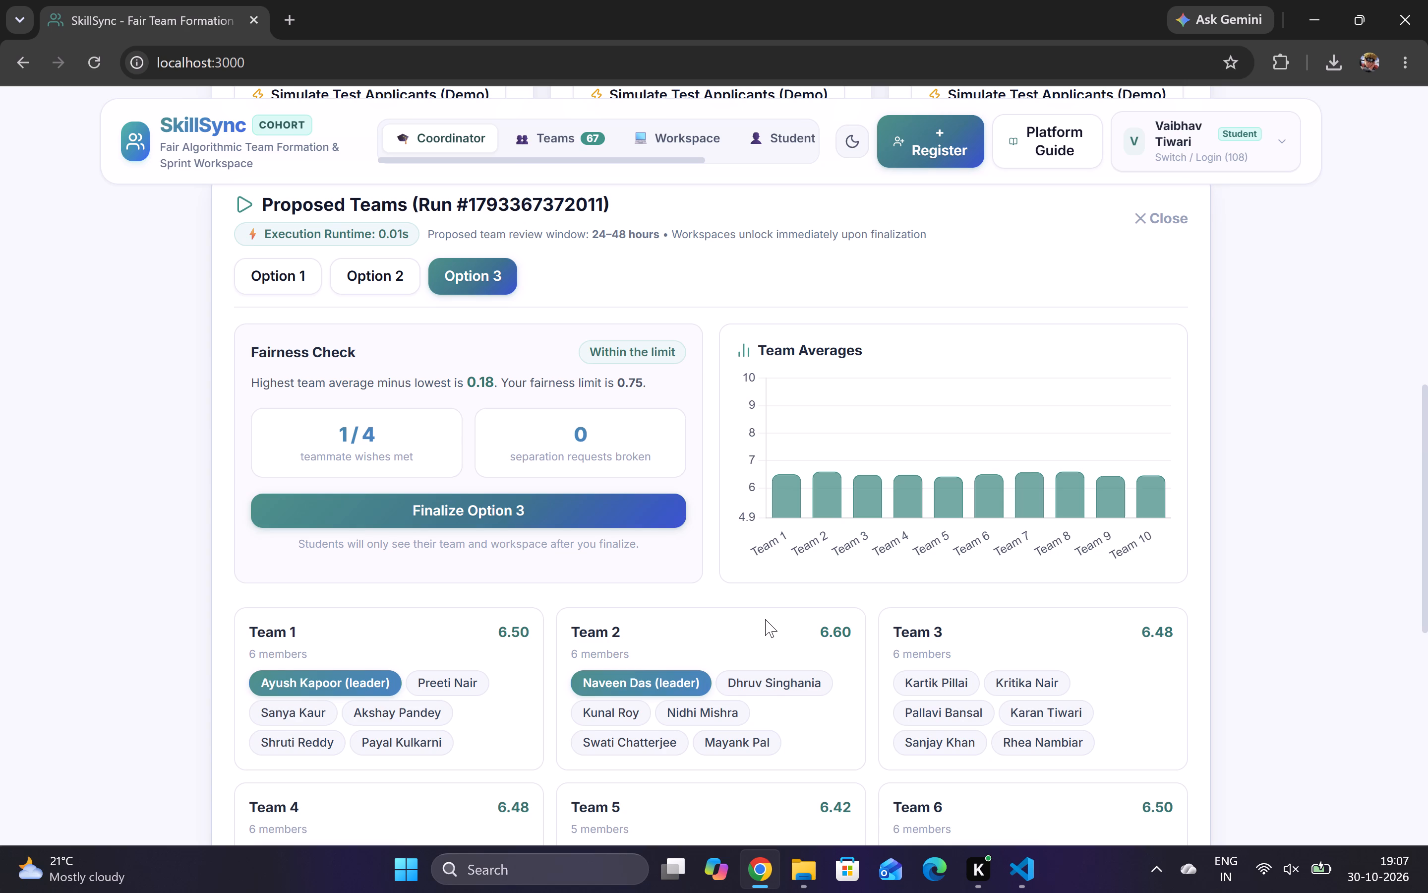
Open the Create a competition form and view its track, scale preset, team size and optimizer strategy settings.
scroll(765, 619, up, 7)
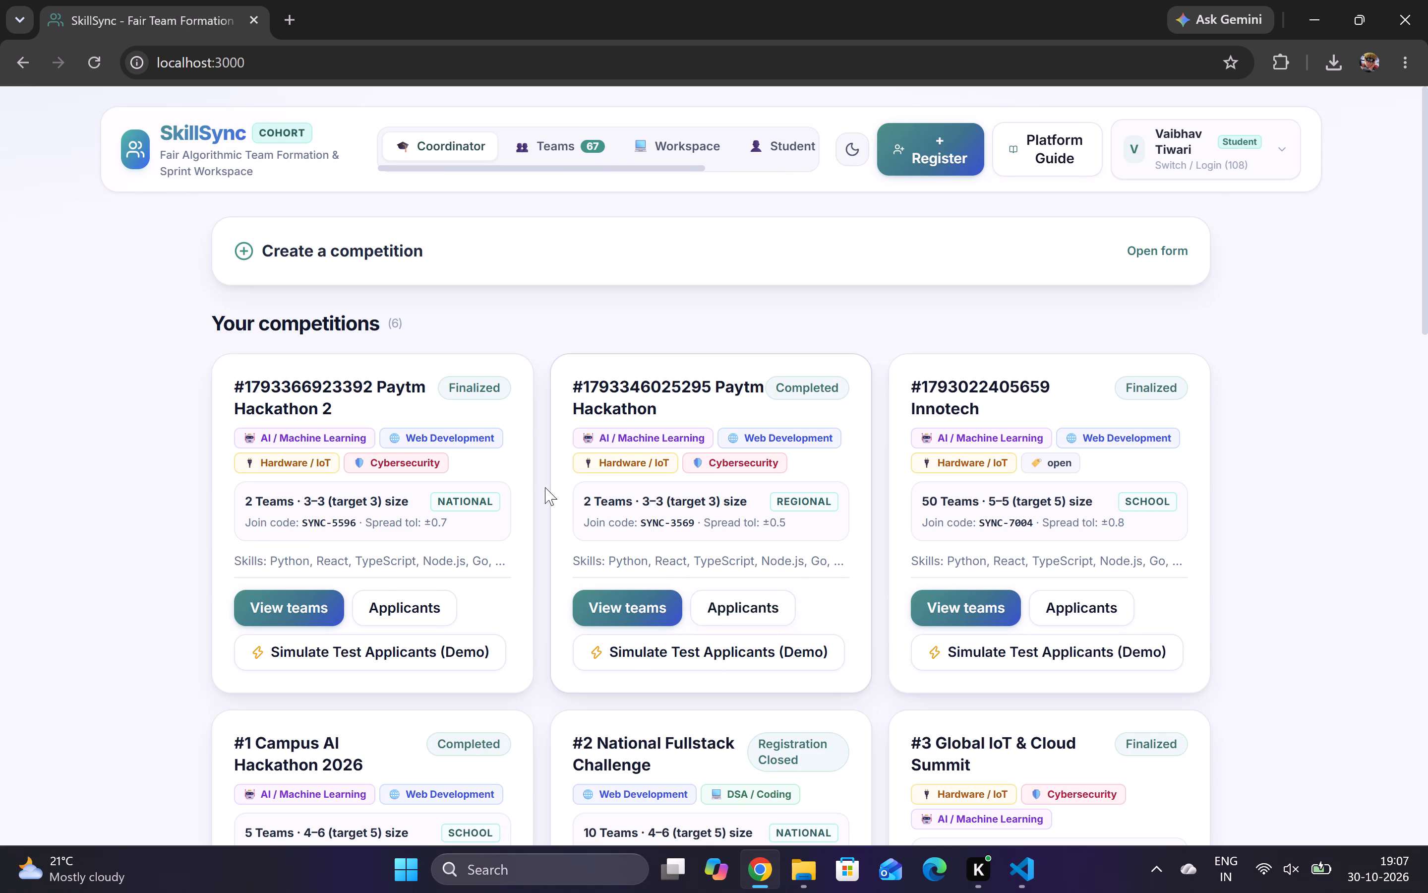
click(376, 269)
click(309, 257)
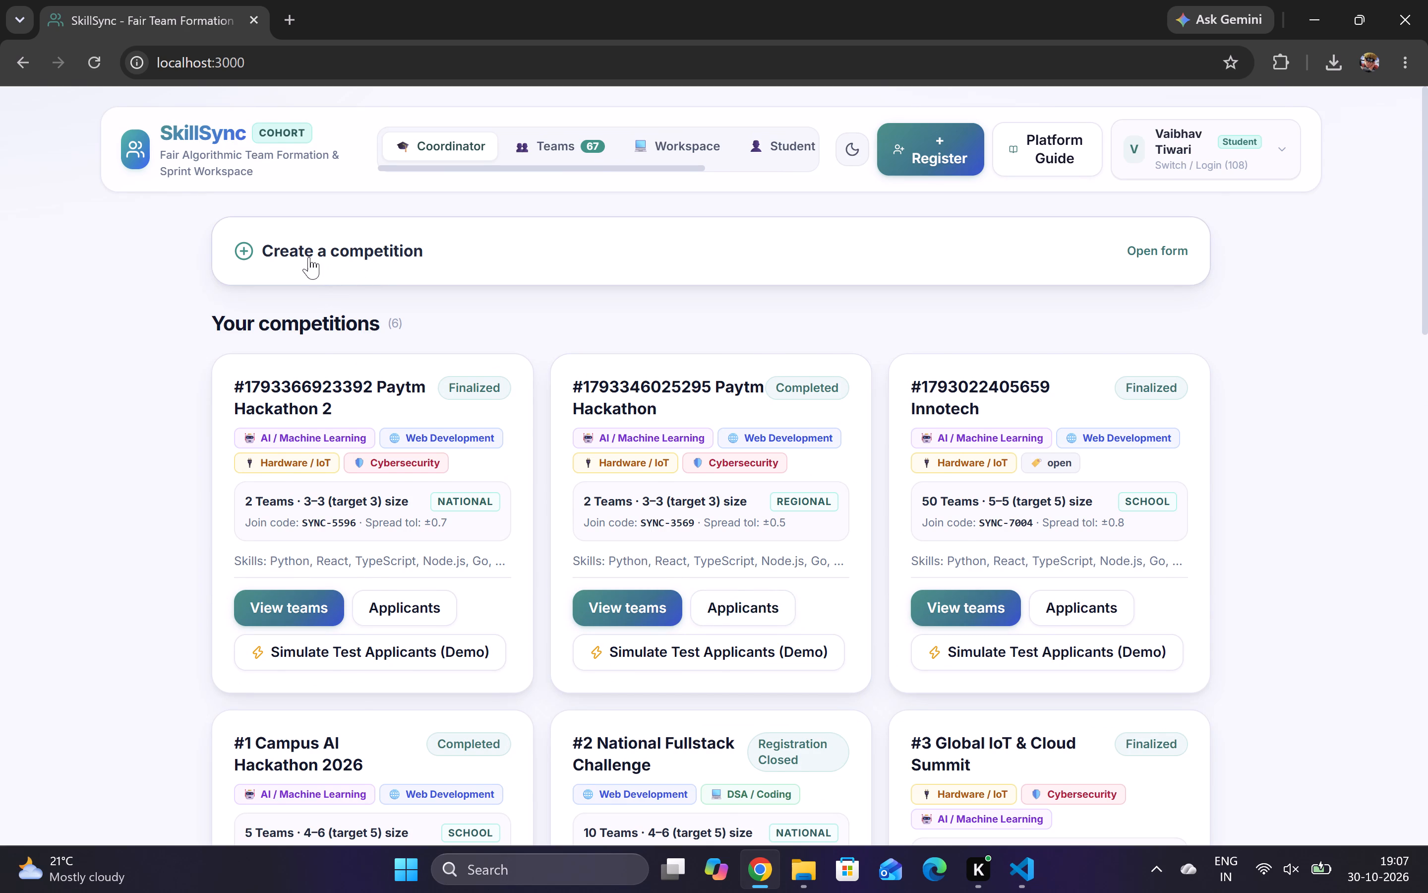
scroll(661, 472, down, 3)
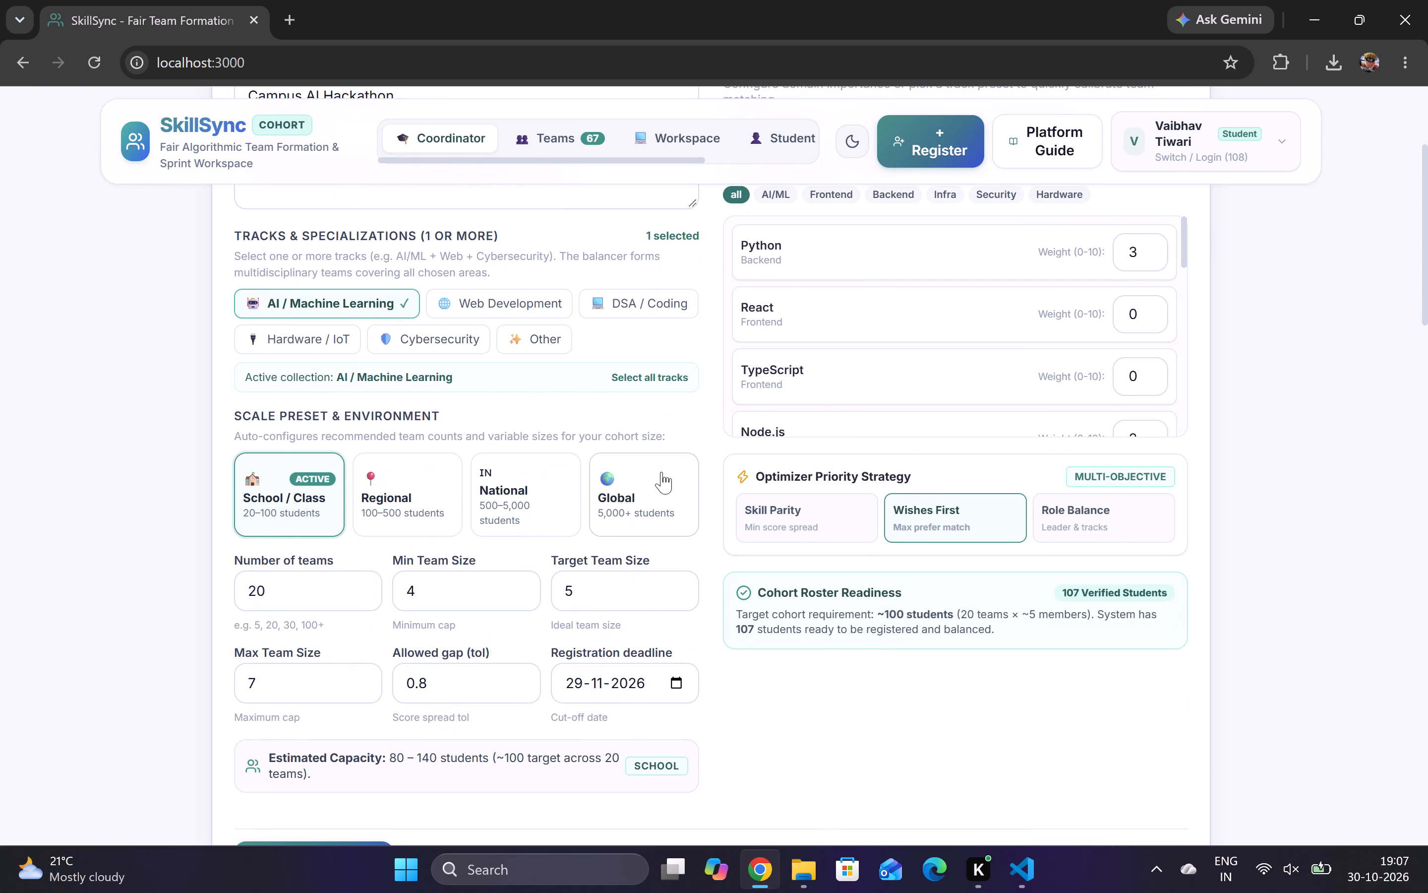
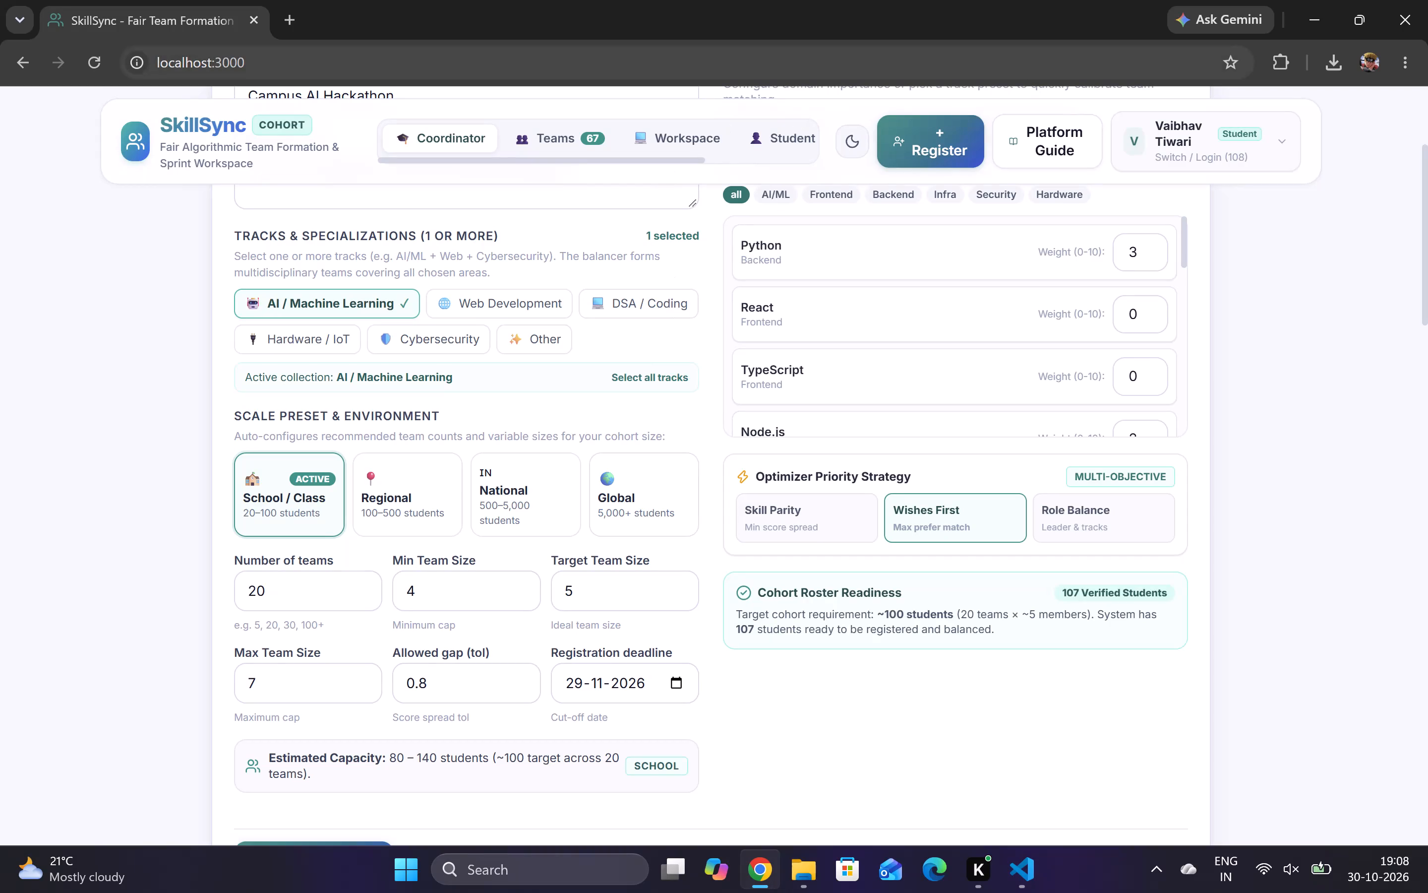
Review the Platform Guide's Team Workspace, Discover & Apply and Register Student sections, and close the guide.
click(1037, 169)
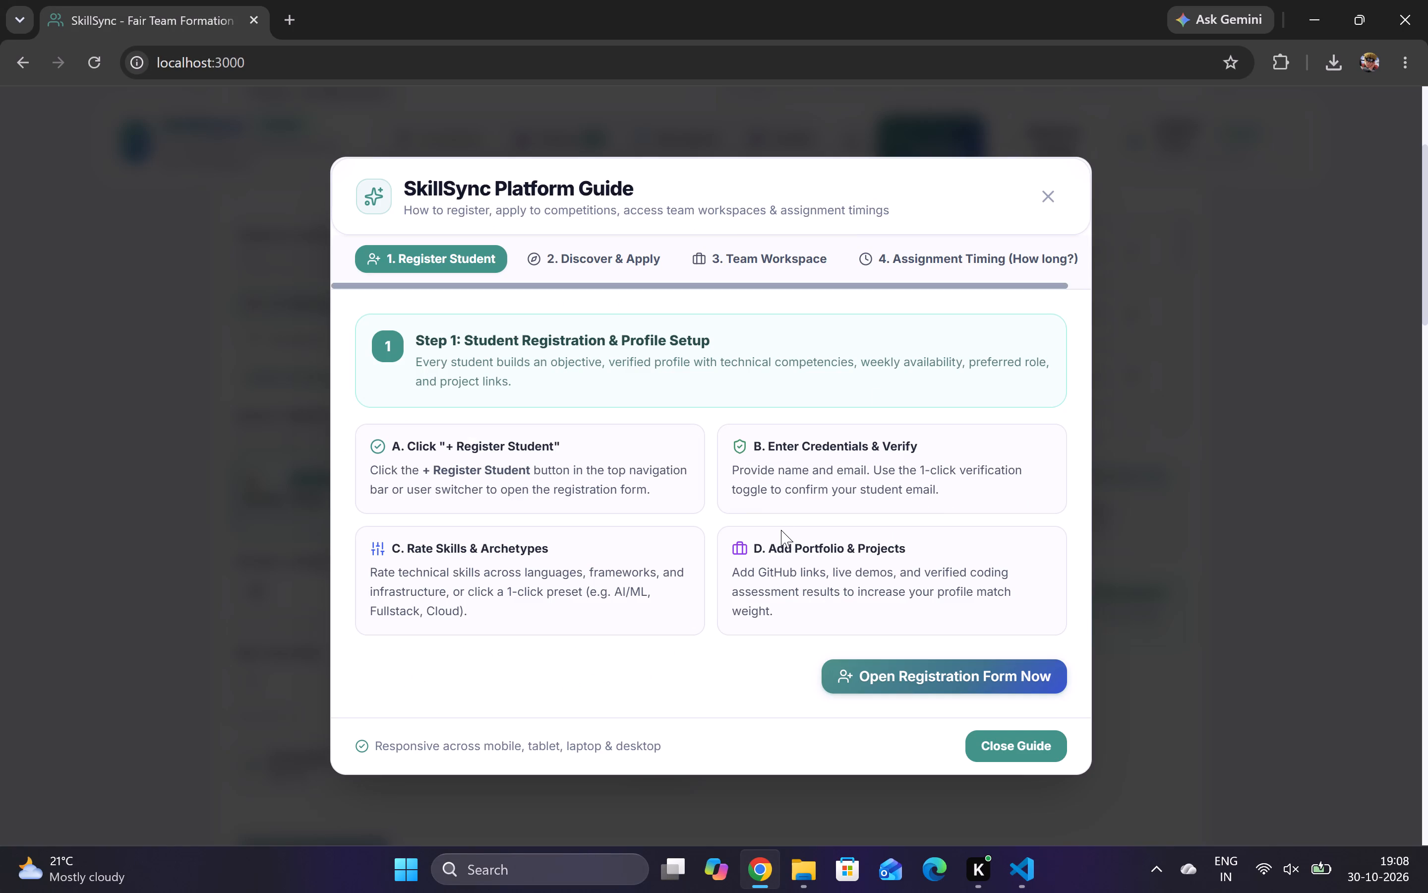
click(763, 262)
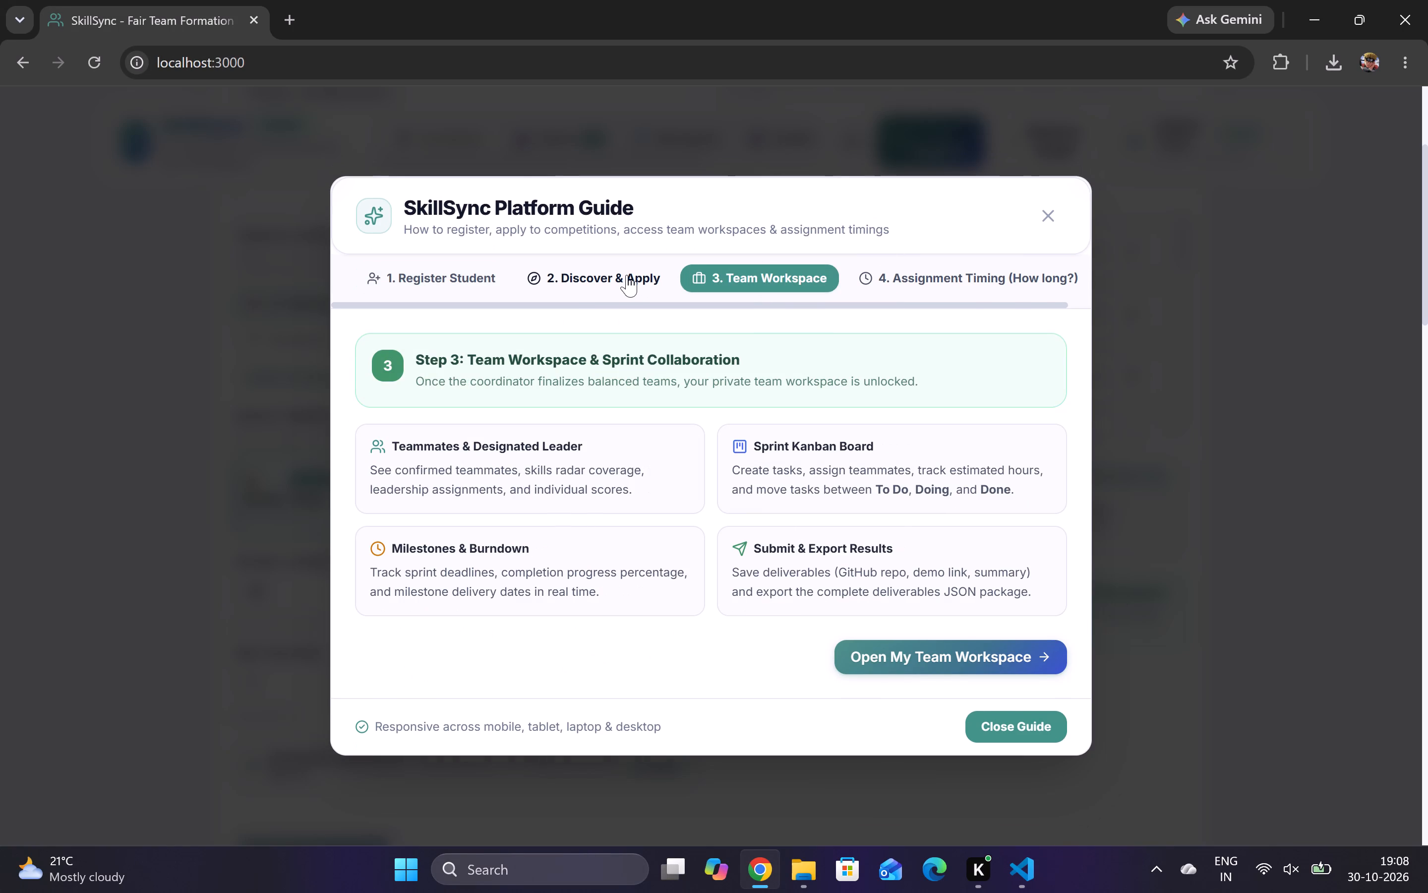
click(627, 275)
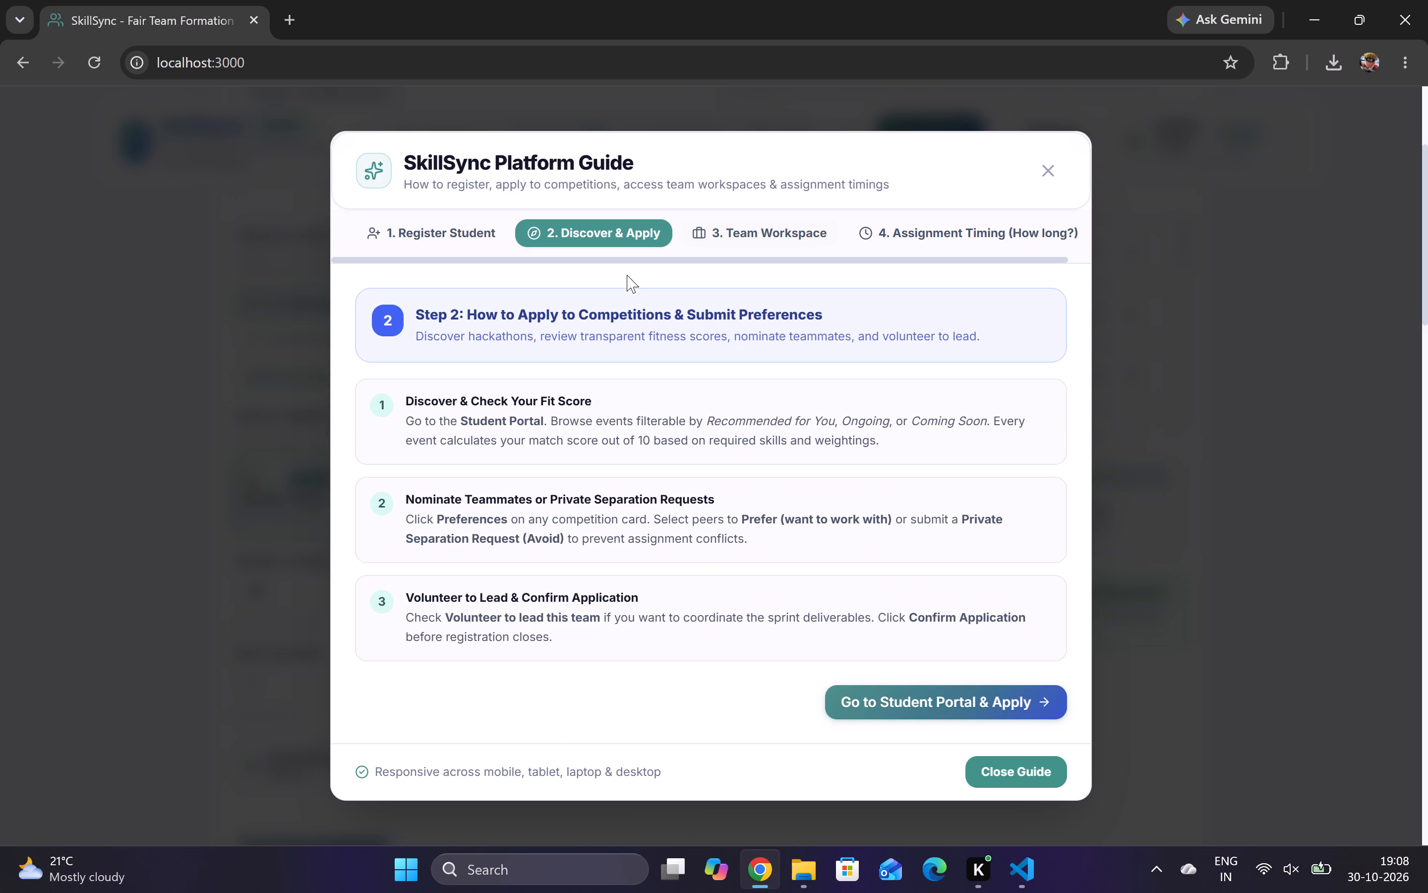
click(442, 229)
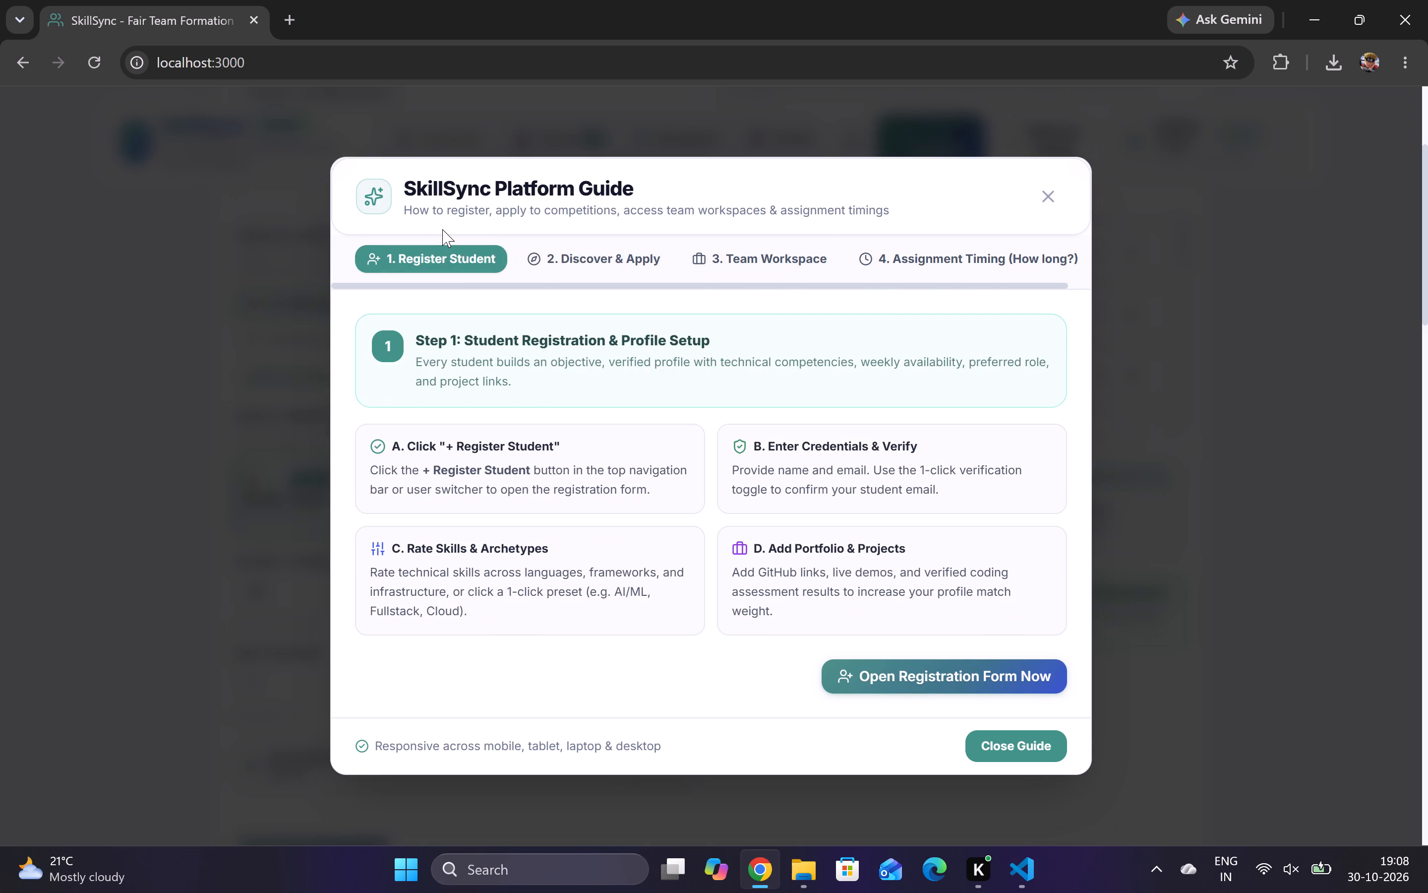
click(1049, 198)
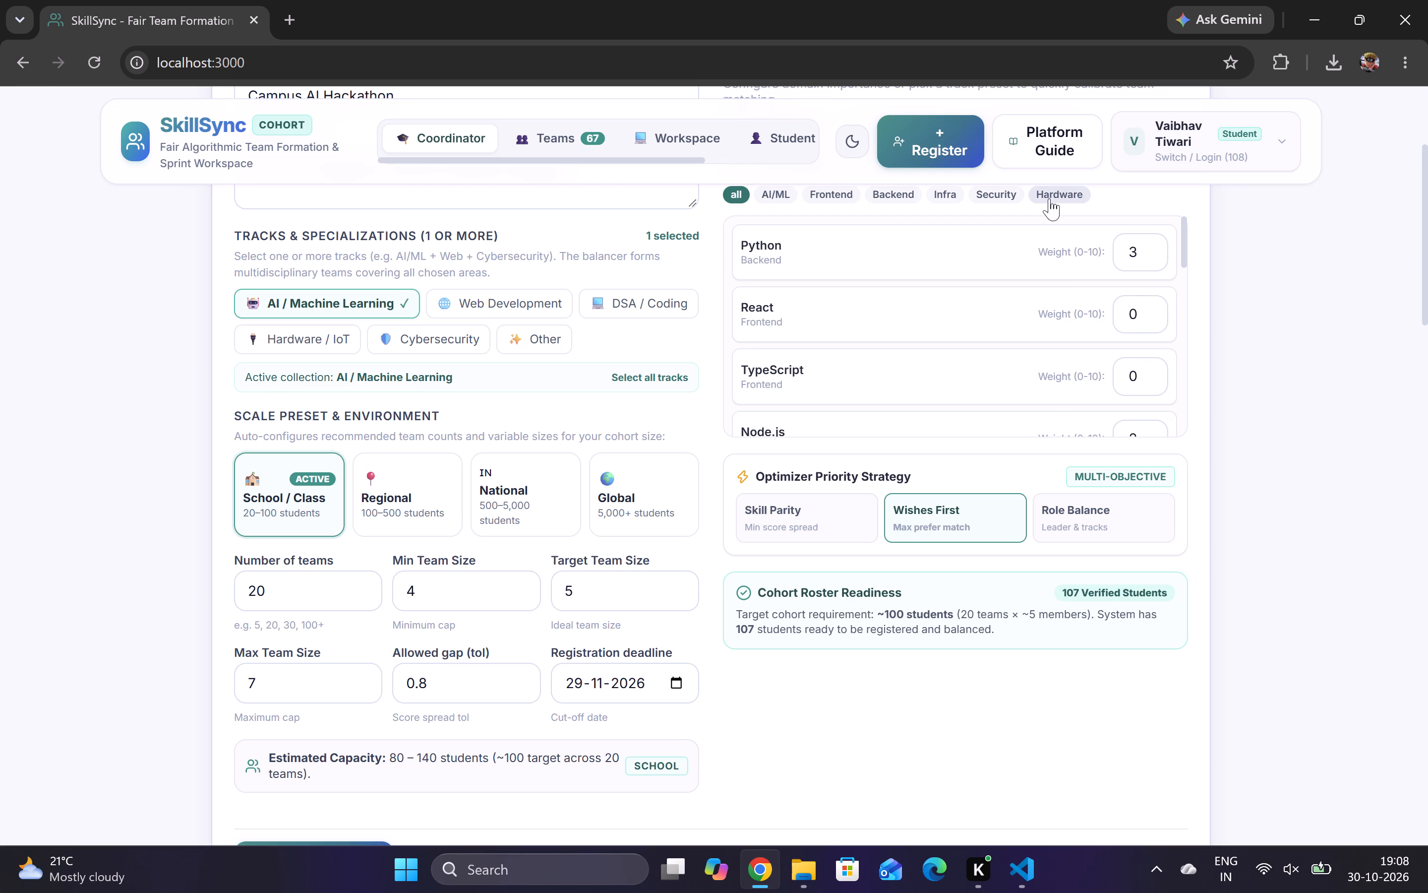
Try the Role Balance and Wishes First optimizer priorities, and set the competition's strategy to Skill Parity.
click(1071, 509)
click(963, 538)
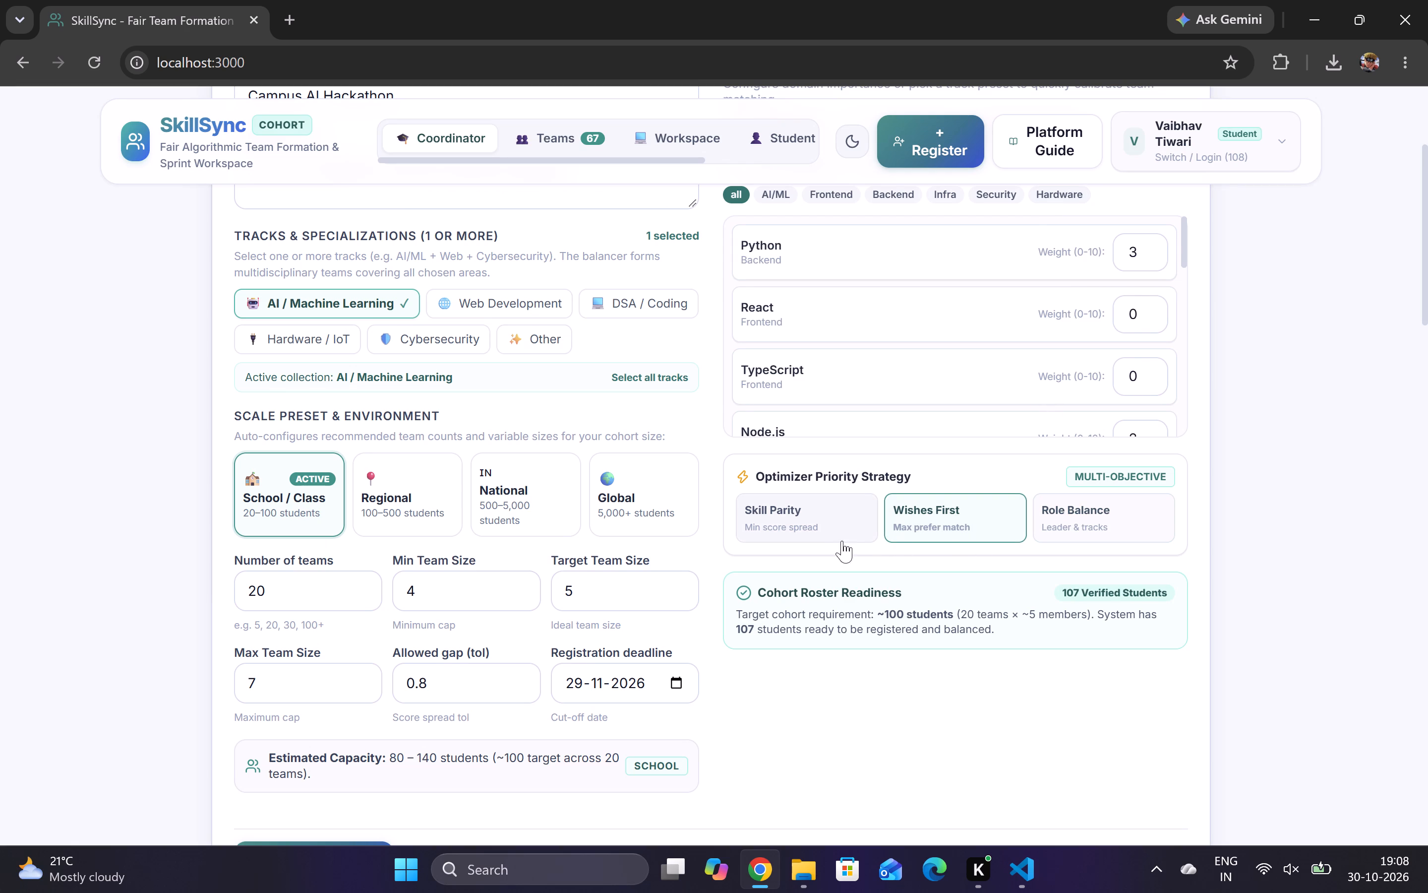
click(834, 537)
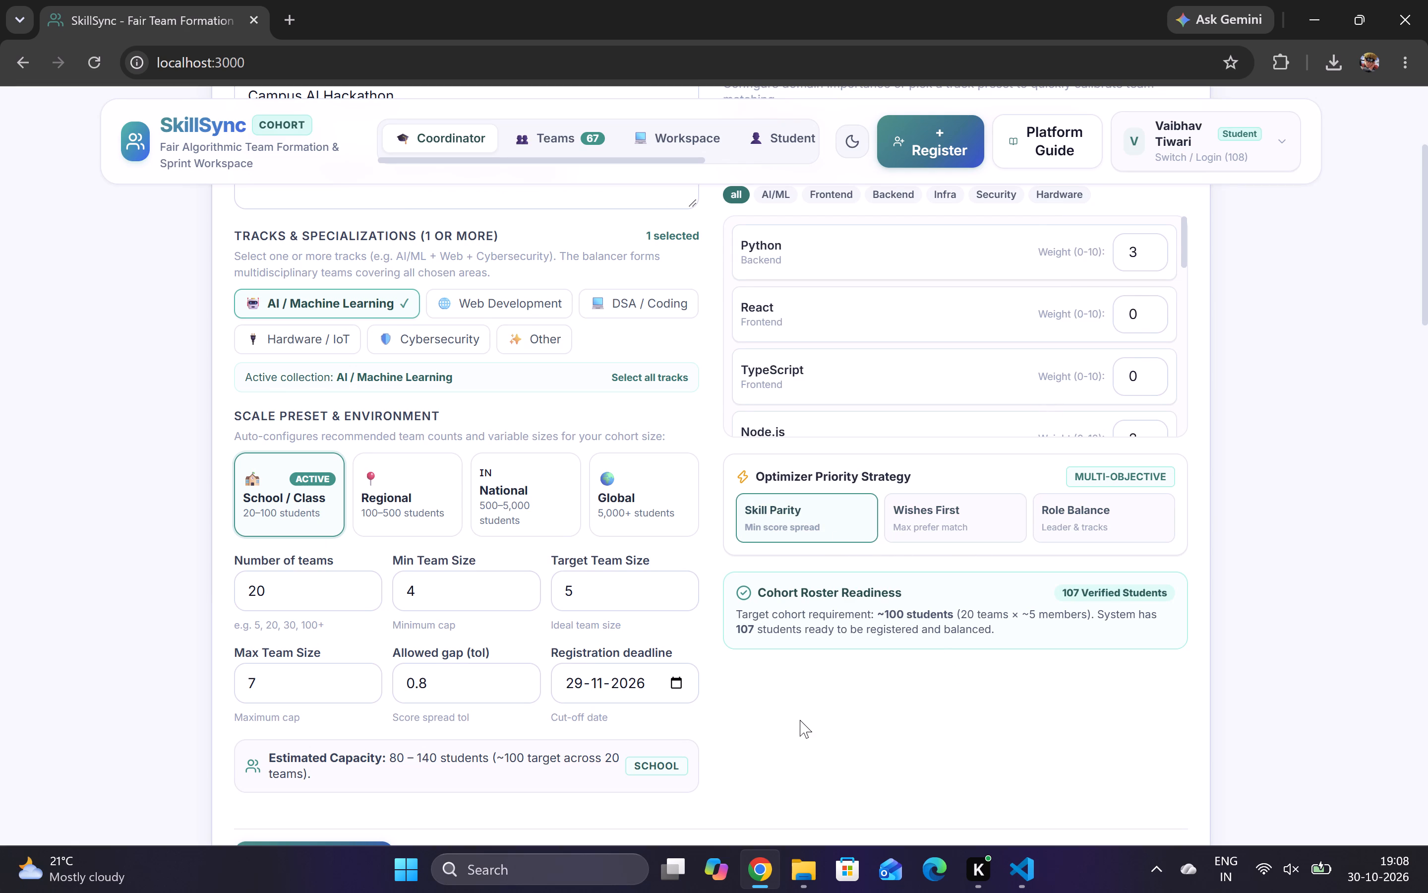